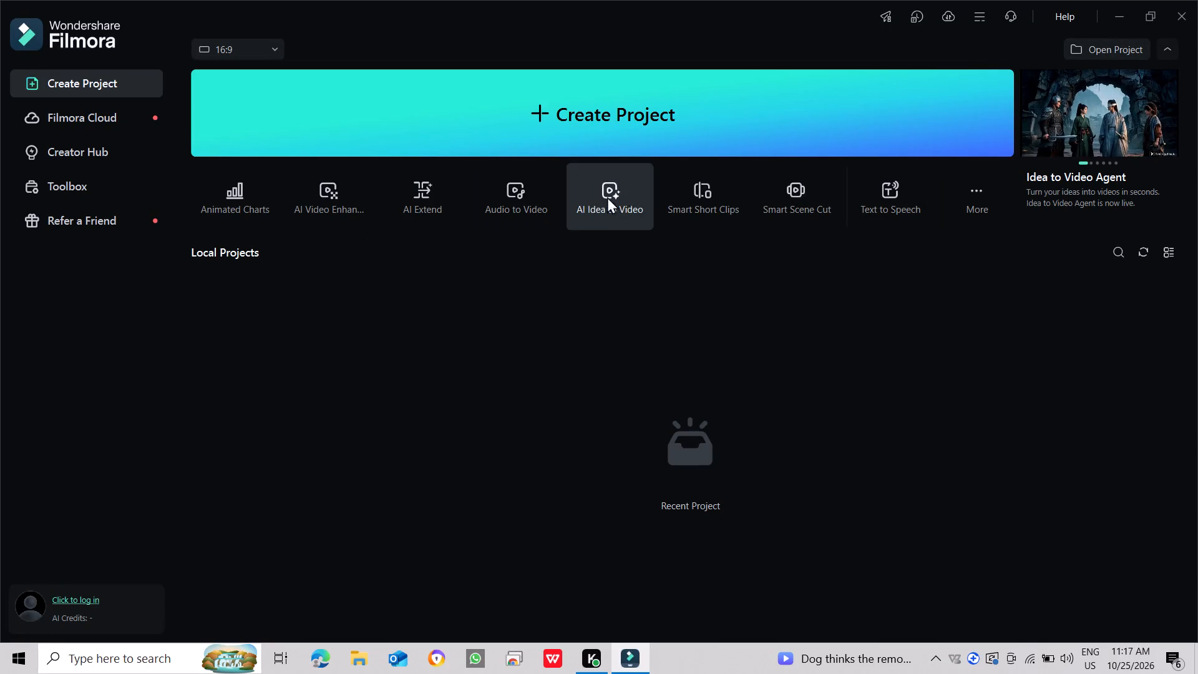
Create a new video project.
{"action": "left_click", "coordinate": [619, 111]}
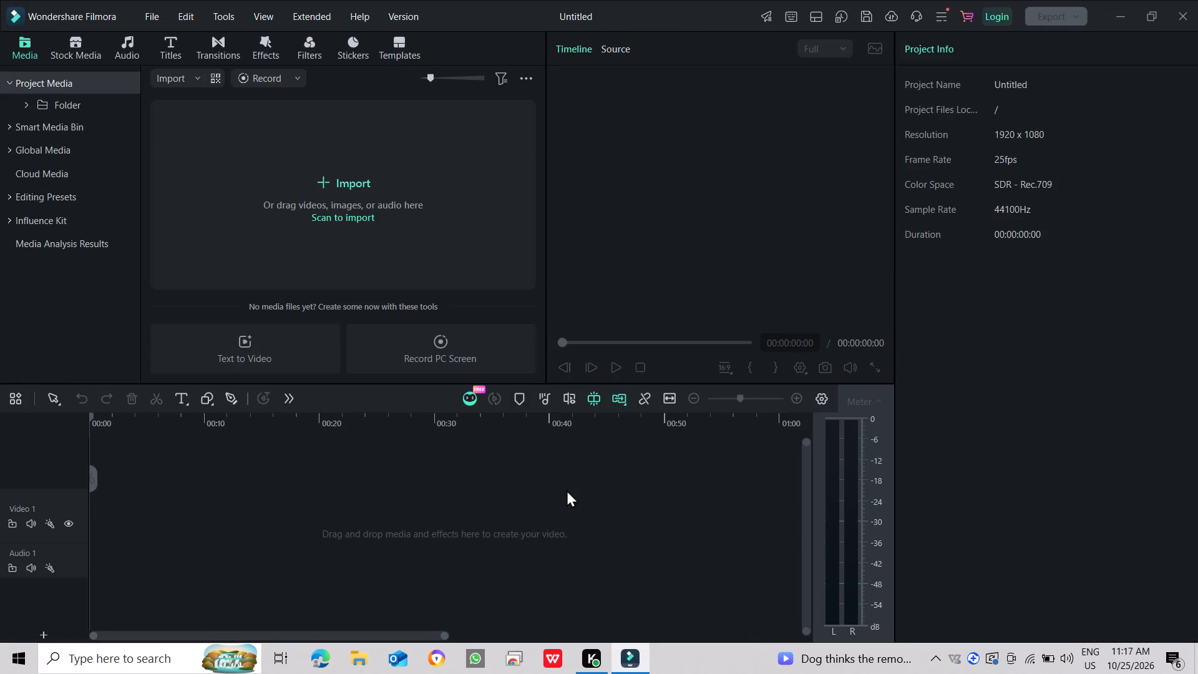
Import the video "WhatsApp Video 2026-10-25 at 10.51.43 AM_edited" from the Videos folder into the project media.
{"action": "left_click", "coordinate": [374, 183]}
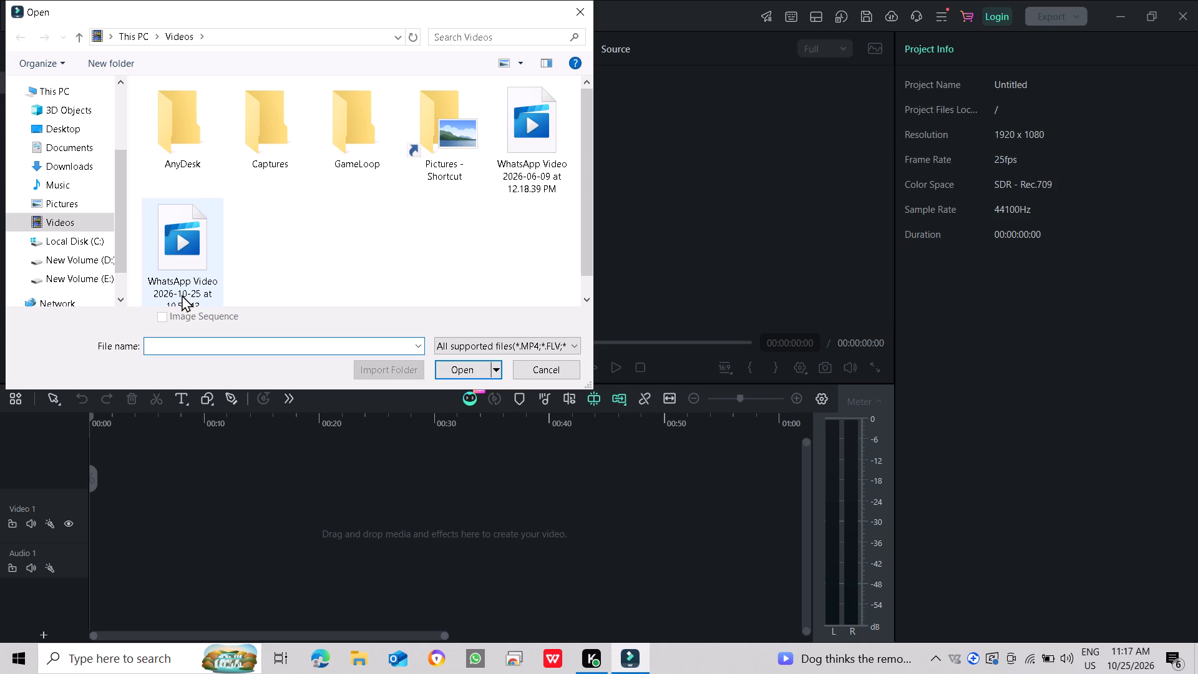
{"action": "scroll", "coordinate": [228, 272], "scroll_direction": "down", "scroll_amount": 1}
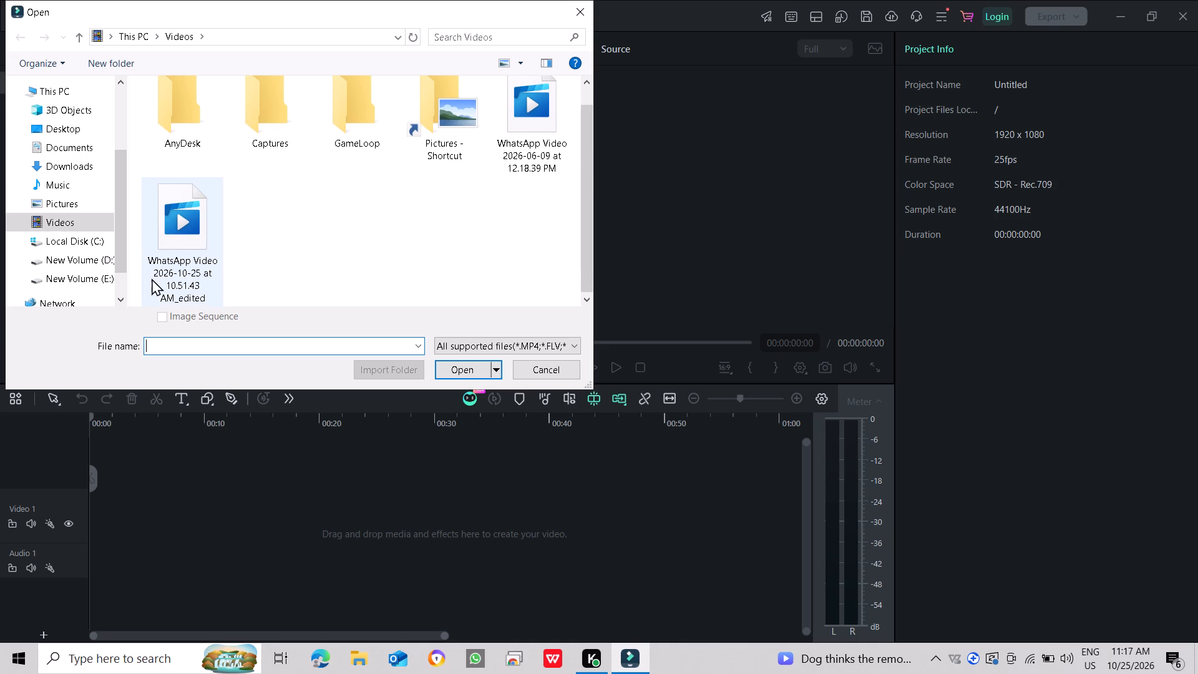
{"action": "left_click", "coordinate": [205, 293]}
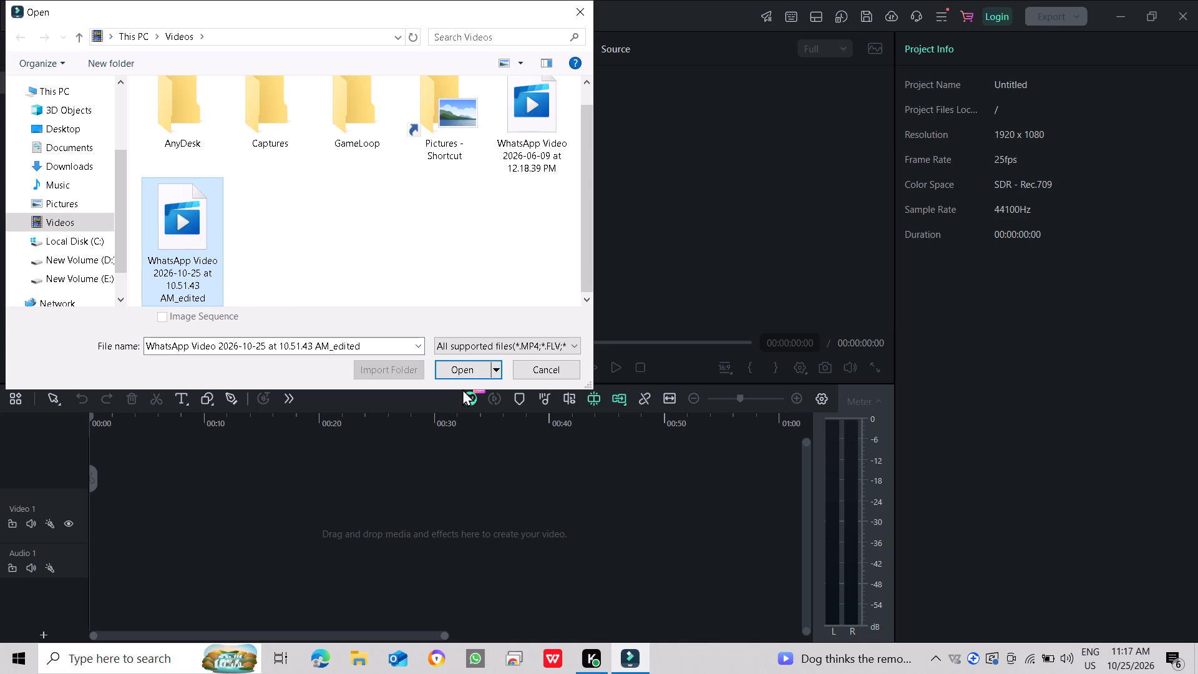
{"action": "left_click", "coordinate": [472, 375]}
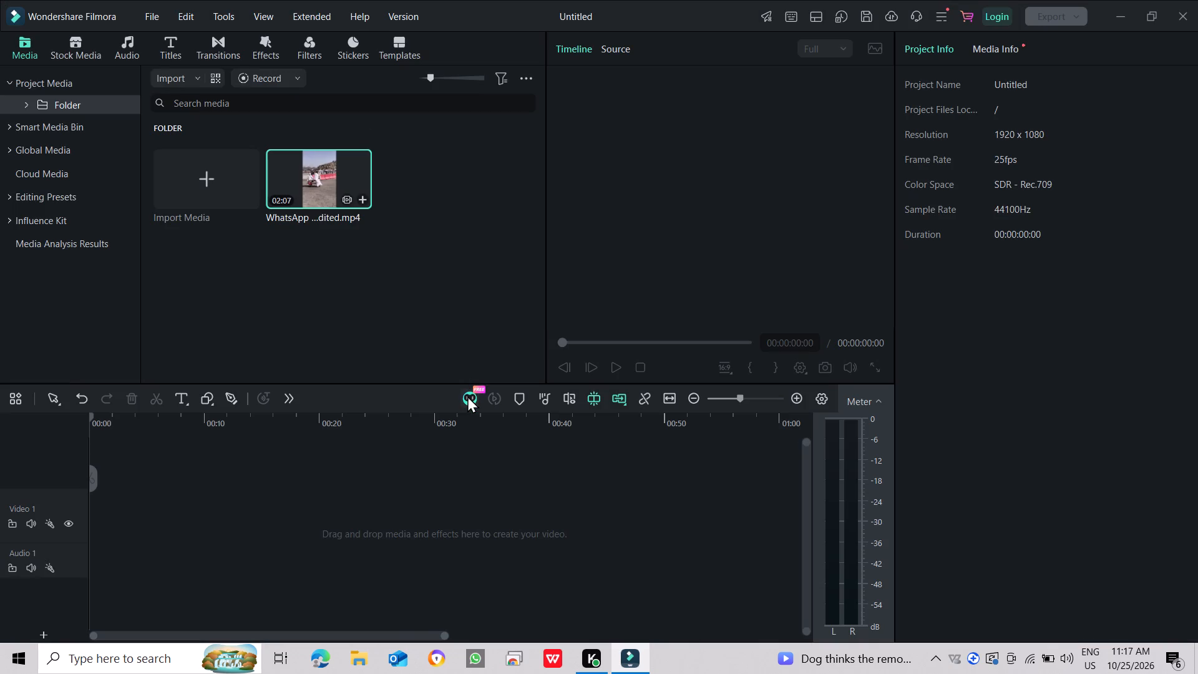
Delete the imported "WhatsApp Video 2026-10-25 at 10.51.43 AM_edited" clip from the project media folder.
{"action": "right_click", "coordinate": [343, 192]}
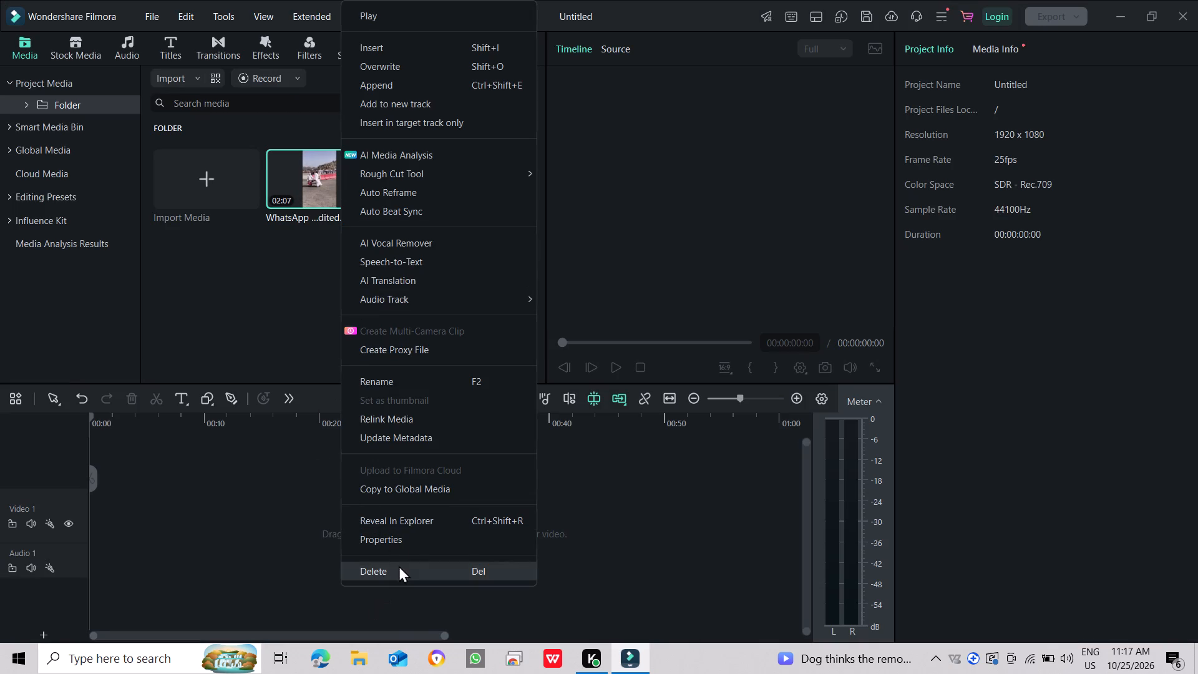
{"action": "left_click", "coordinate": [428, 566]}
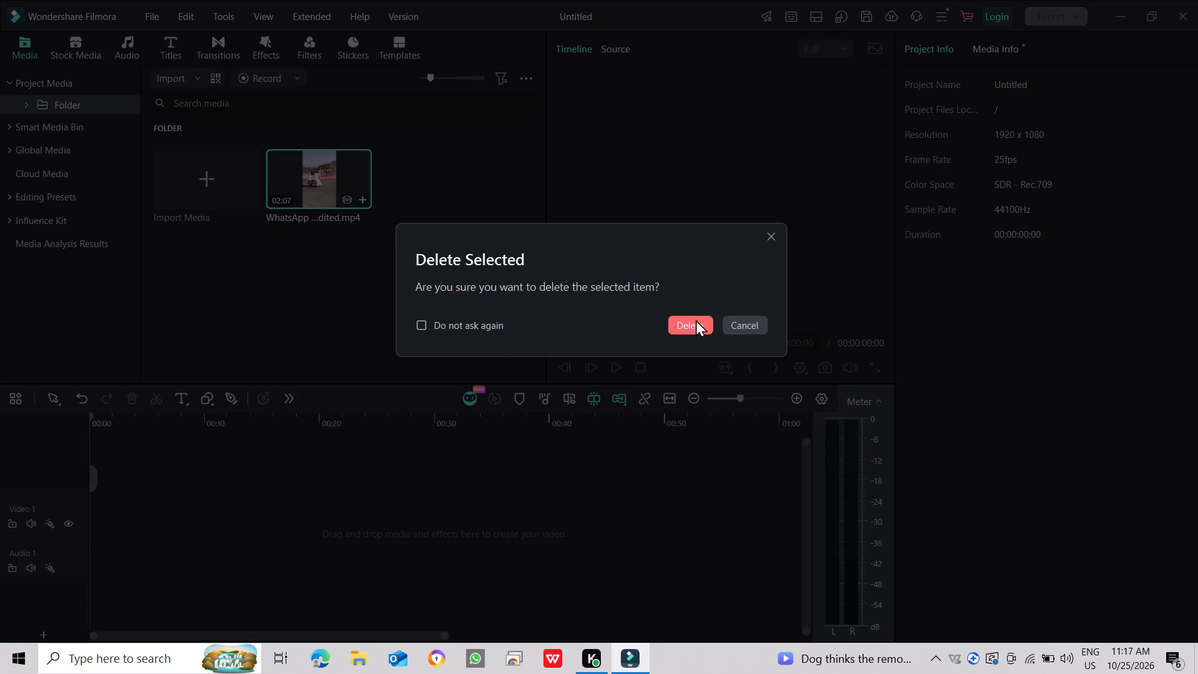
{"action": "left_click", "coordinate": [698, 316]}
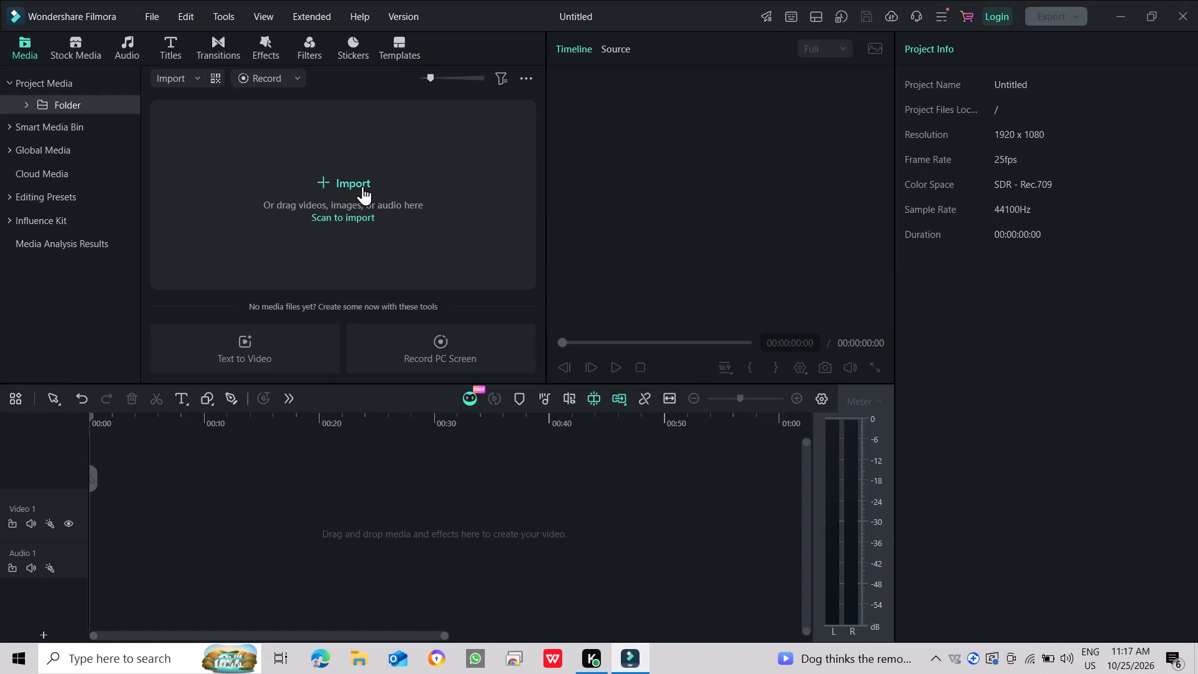
Import the video "WhatsApp Video 2026-06-09 at 12.18.39 PM" from the Videos folder into the project media.
{"action": "left_click", "coordinate": [363, 186]}
{"action": "left_click", "coordinate": [530, 165]}
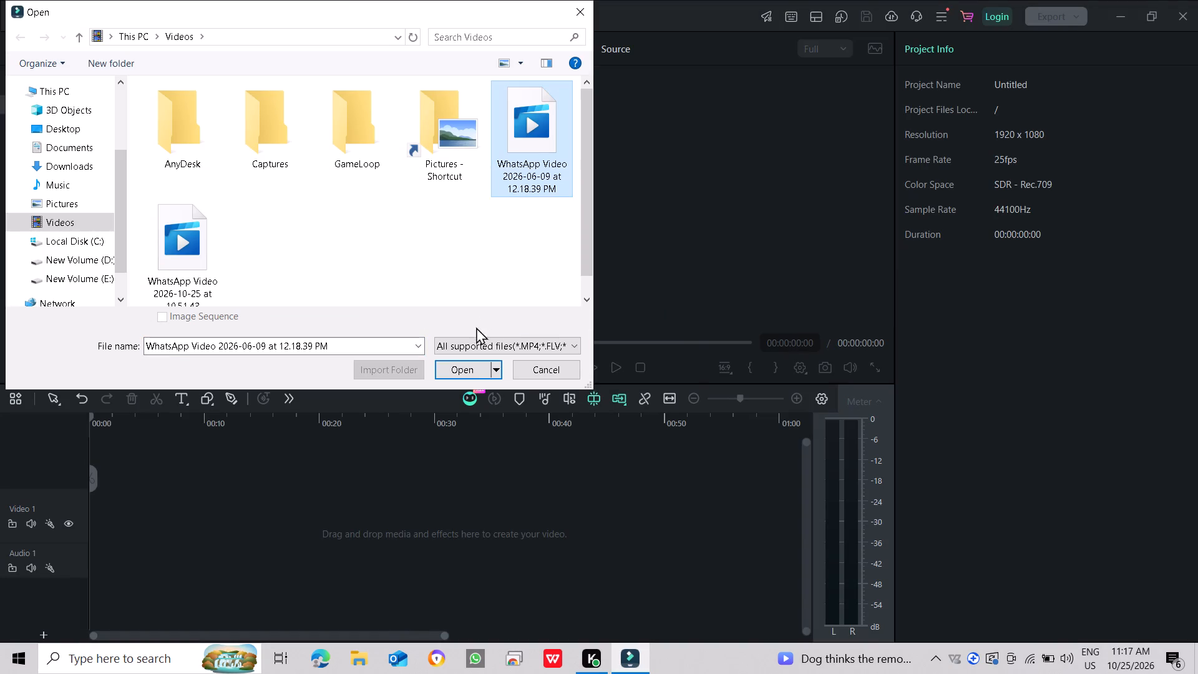
{"action": "left_click", "coordinate": [465, 364]}
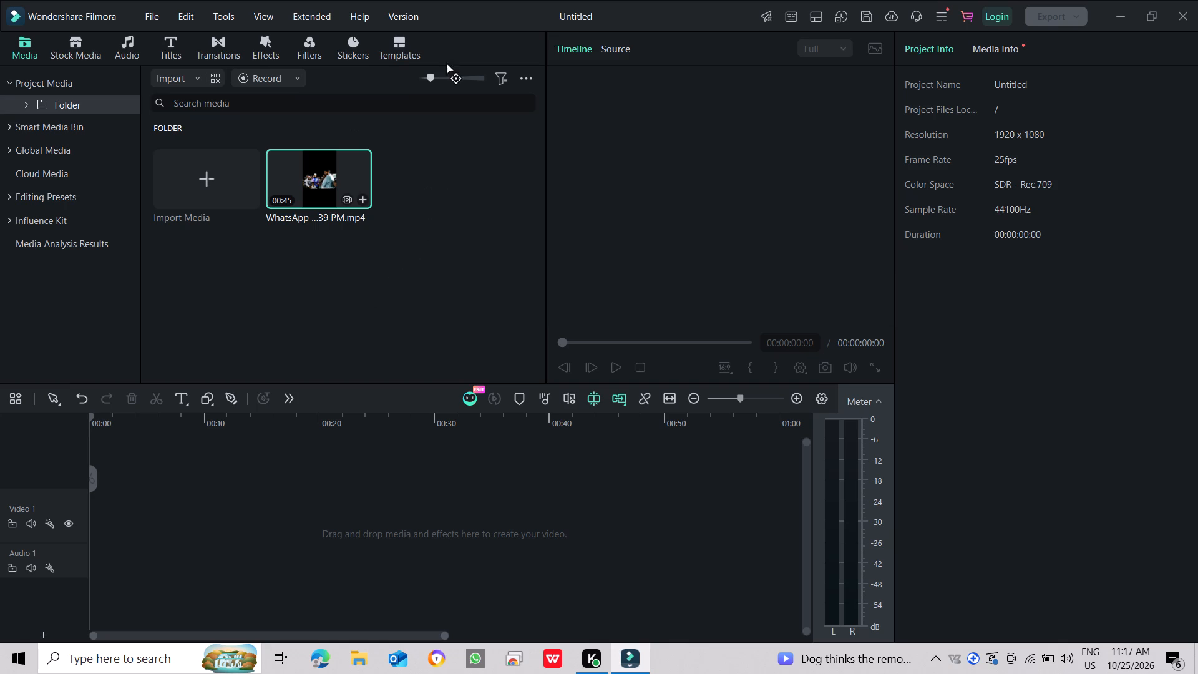
{"action": "left_click_drag", "start_coordinate": [431, 69], "coordinate": [509, 87]}
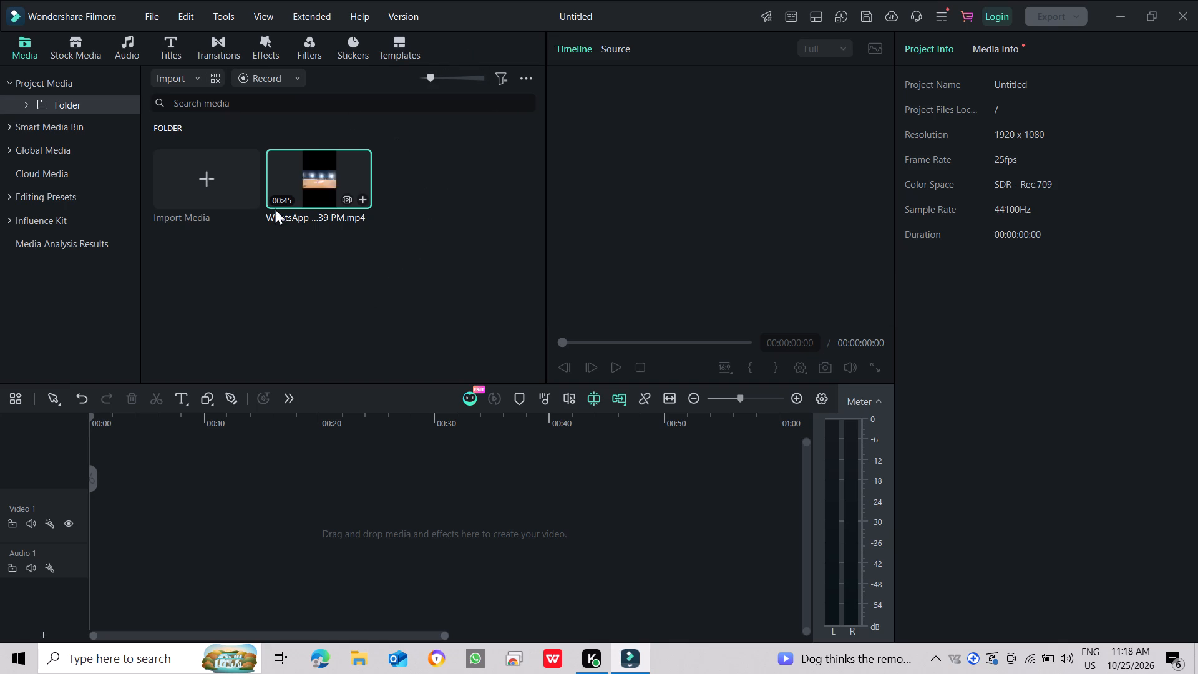
Play the imported "WhatsApp Video 2026-06-09 at 12.18.39 PM" clip in the source preview, dismissing the login window.
{"action": "double_click", "coordinate": [345, 193]}
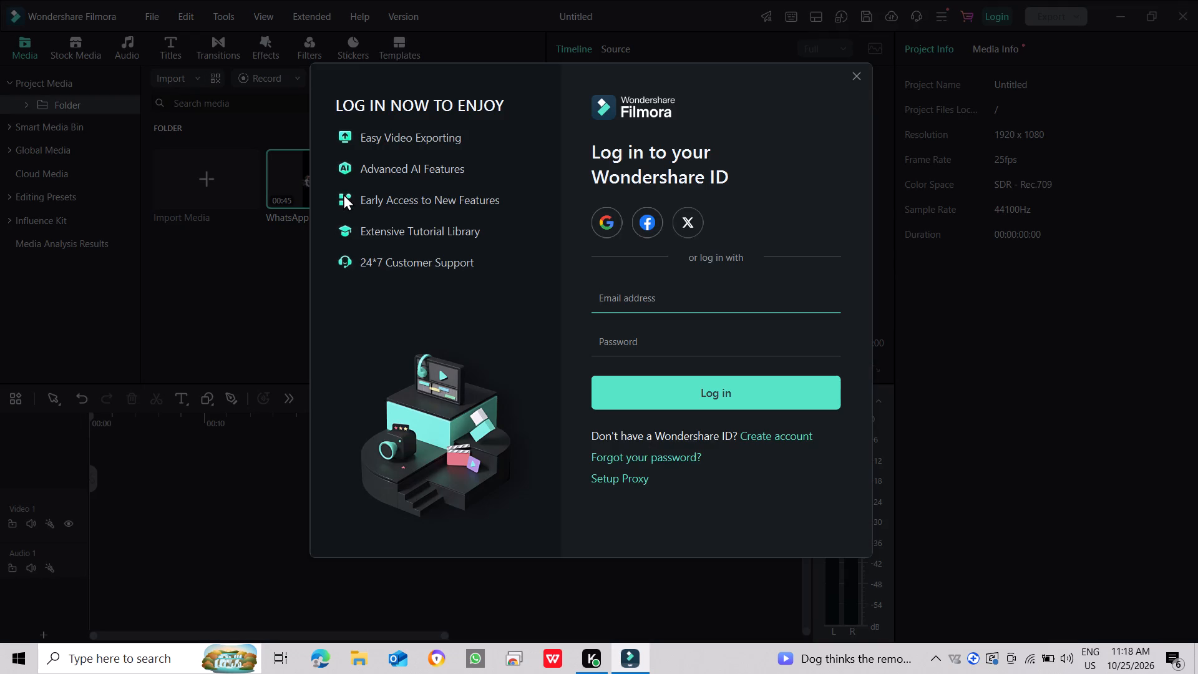
{"action": "double_click", "coordinate": [301, 188]}
{"action": "left_click", "coordinate": [856, 74]}
{"action": "double_click", "coordinate": [344, 176]}
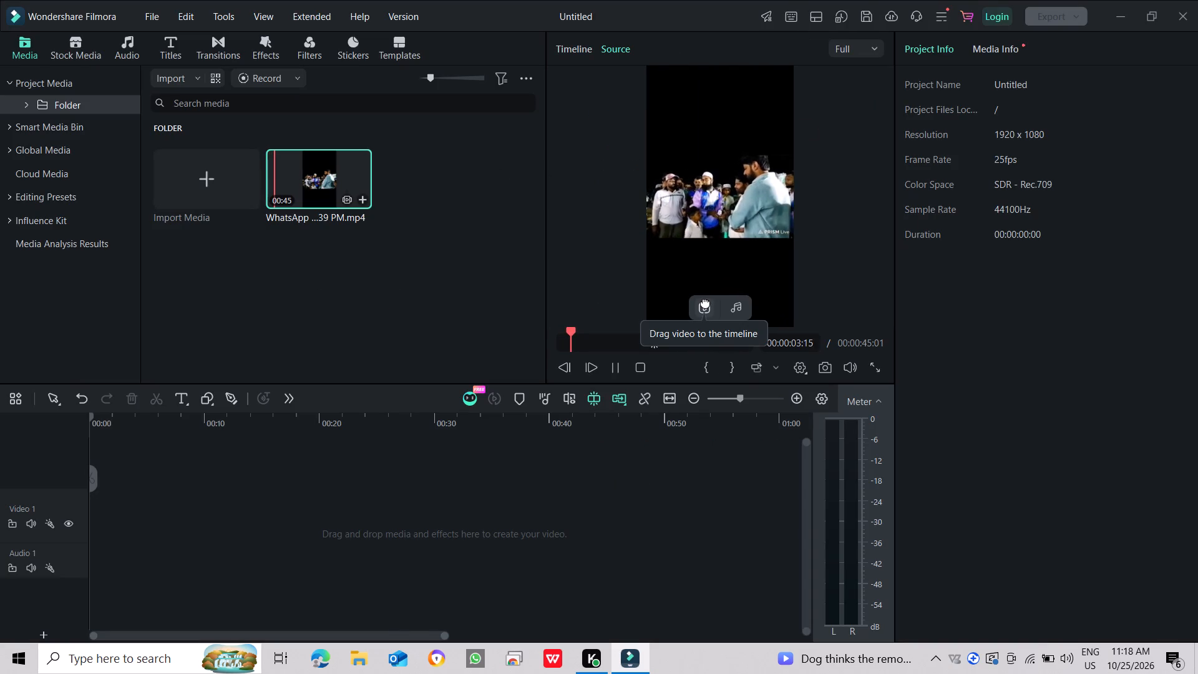
Examine the imported WhatsApp video at enlarged preview sizes while it plays.
{"action": "scroll", "coordinate": [774, 244], "scroll_direction": "up", "scroll_amount": 4}
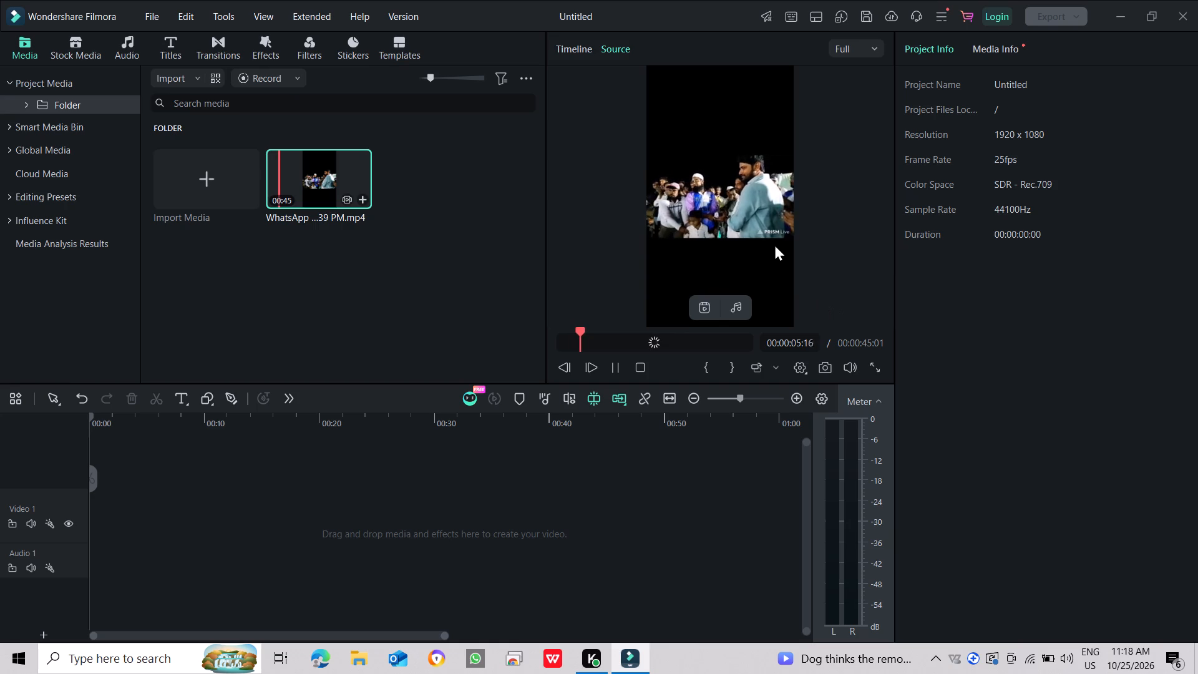
{"action": "scroll", "coordinate": [783, 244], "scroll_direction": "up", "scroll_amount": 1, "text": "ctrl"}
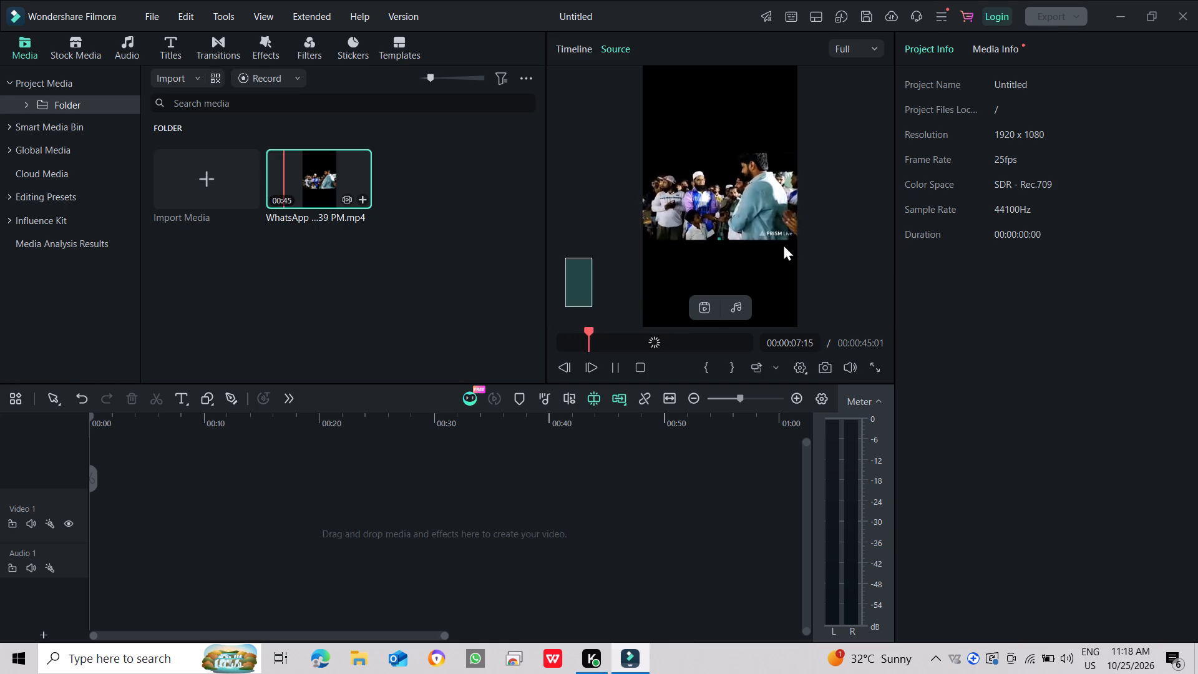
{"action": "scroll", "coordinate": [783, 244], "scroll_direction": "up", "scroll_amount": 20, "text": "ctrl"}
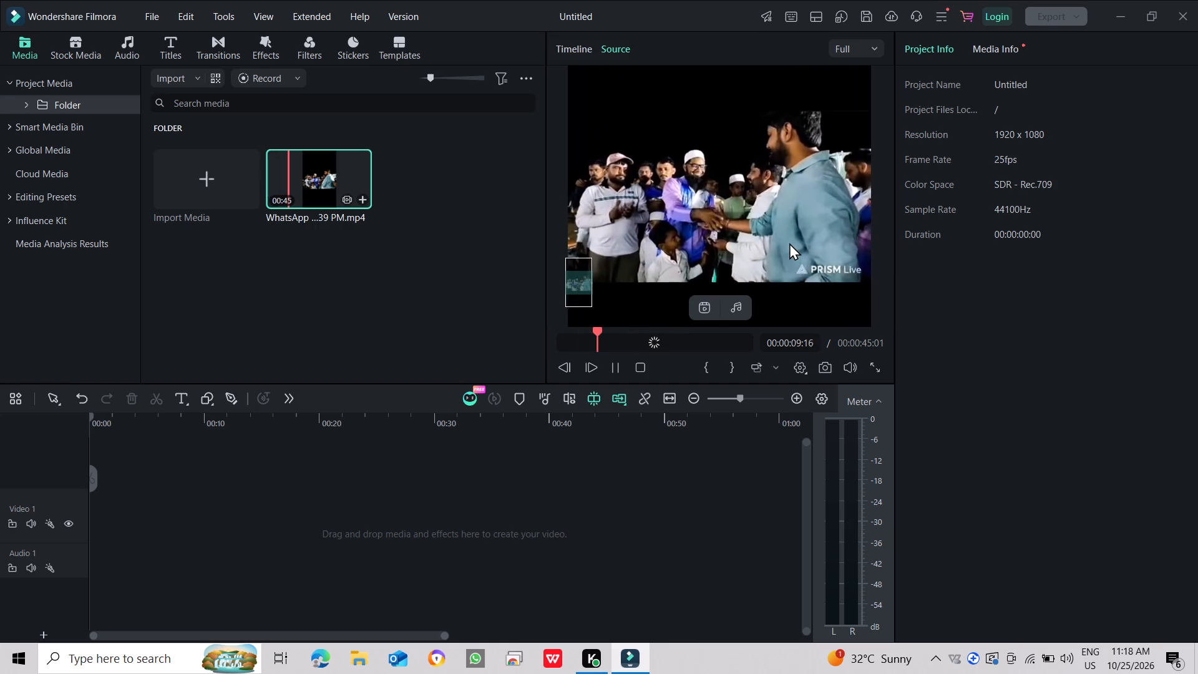
{"action": "scroll", "coordinate": [789, 243], "scroll_direction": "up", "scroll_amount": 12, "text": "ctrl"}
{"action": "scroll", "coordinate": [789, 243], "scroll_direction": "down", "scroll_amount": 10, "text": "ctrl"}
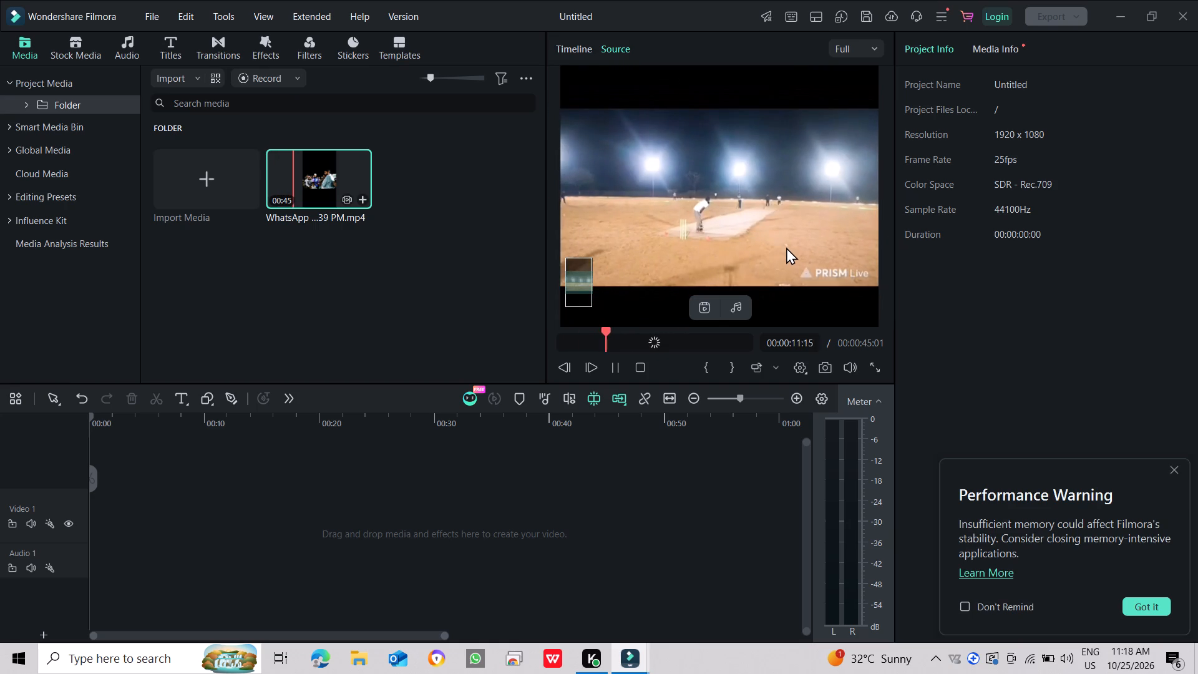
{"action": "scroll", "coordinate": [786, 247], "scroll_direction": "down", "scroll_amount": 4, "text": "ctrl"}
{"action": "scroll", "coordinate": [784, 250], "scroll_direction": "up", "scroll_amount": 4, "text": "ctrl"}
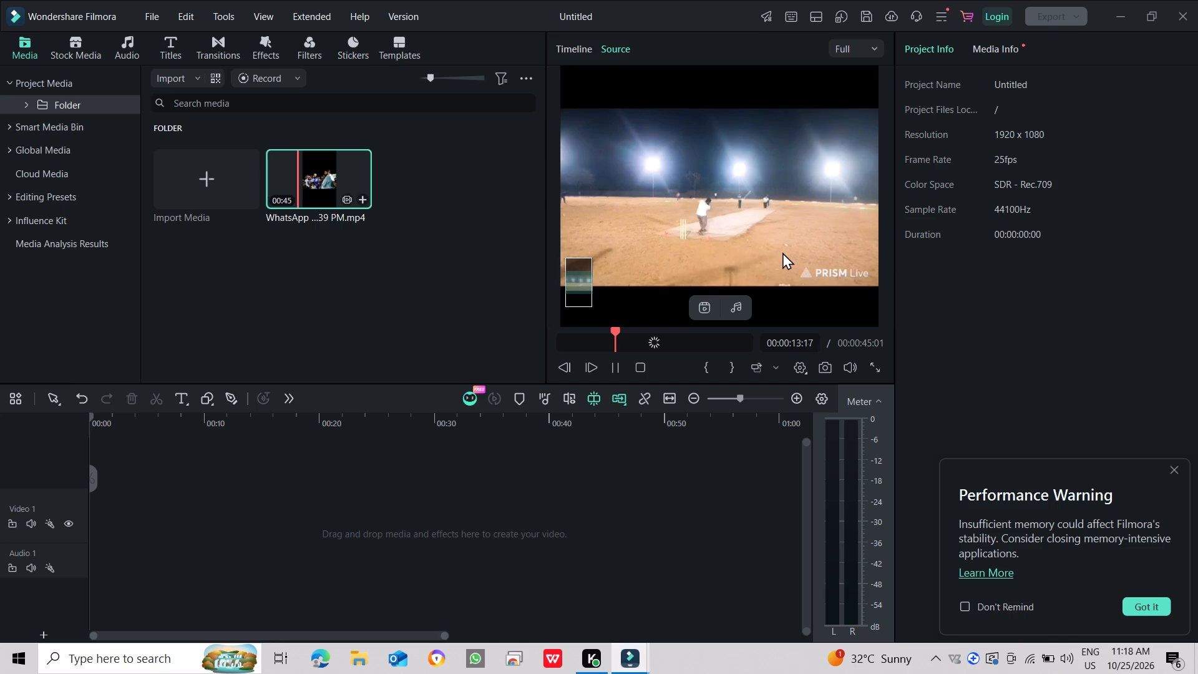
{"action": "scroll", "coordinate": [782, 253], "scroll_direction": "up", "scroll_amount": 2, "text": "ctrl"}
{"action": "scroll", "coordinate": [776, 261], "scroll_direction": "down", "scroll_amount": 2, "text": "ctrl"}
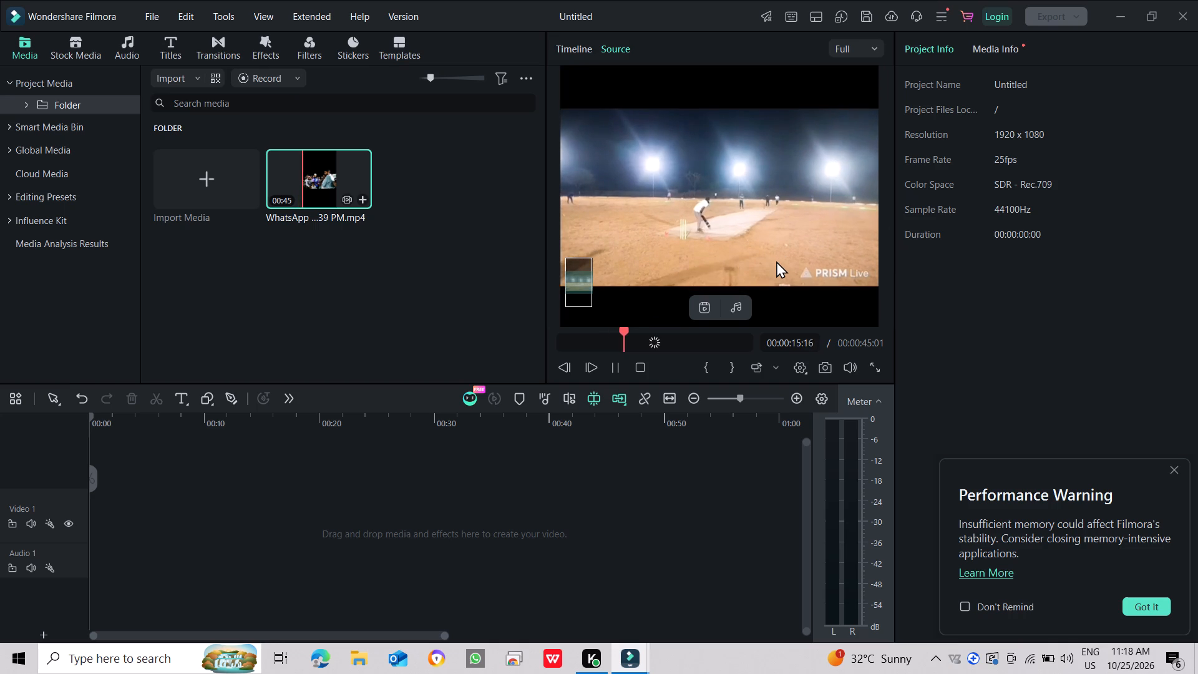
{"action": "scroll", "coordinate": [776, 261], "scroll_direction": "up", "scroll_amount": 5, "text": "ctrl"}
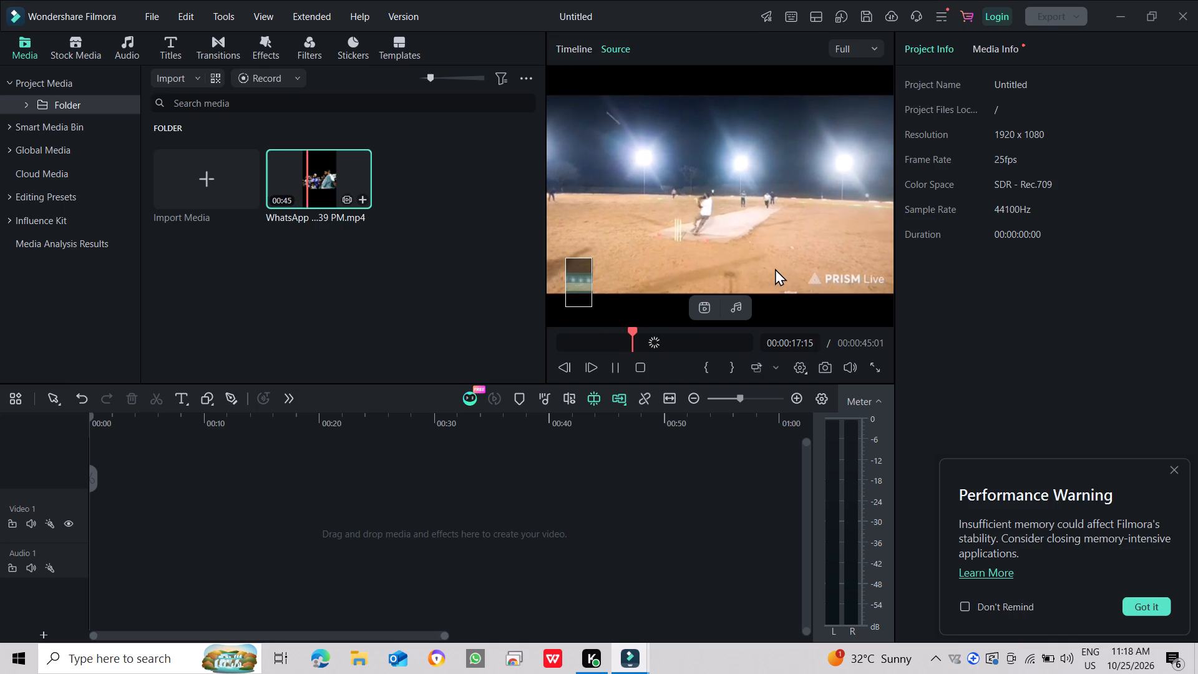
{"action": "scroll", "coordinate": [775, 268], "scroll_direction": "up", "scroll_amount": 7, "text": "ctrl"}
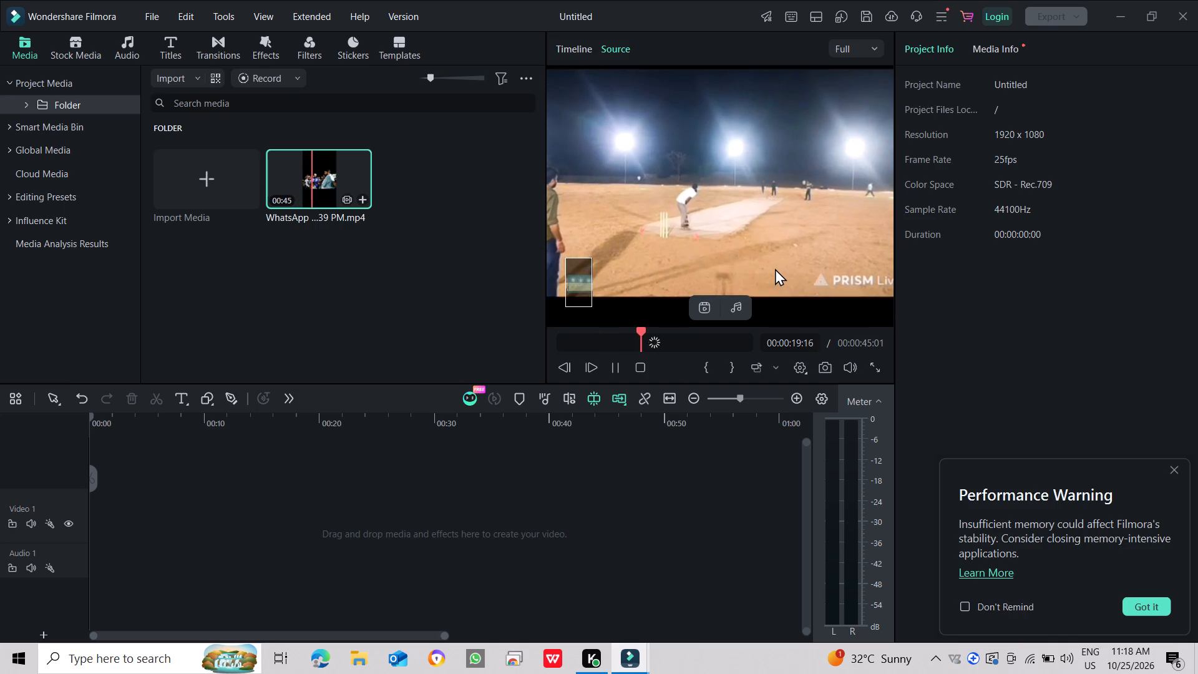
{"action": "scroll", "coordinate": [775, 268], "scroll_direction": "up", "scroll_amount": 4, "text": "ctrl"}
{"action": "scroll", "coordinate": [775, 268], "scroll_direction": "down", "scroll_amount": 10, "text": "ctrl"}
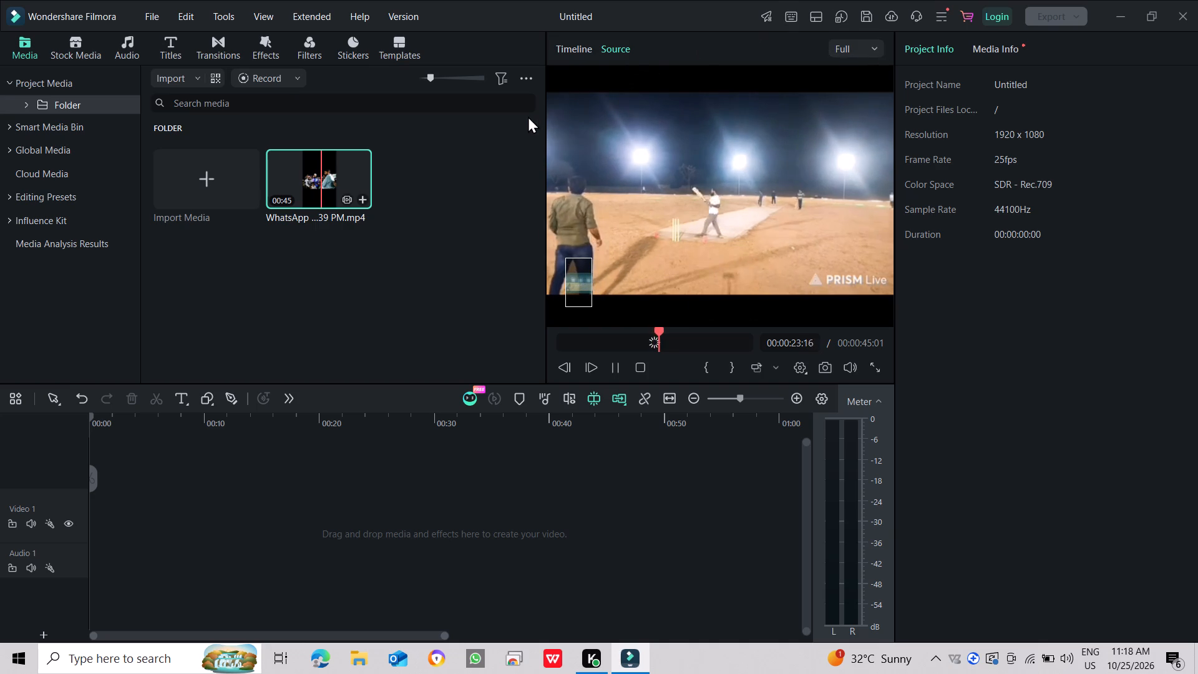
{"action": "scroll", "coordinate": [694, 240], "scroll_direction": "up", "scroll_amount": 6, "text": "ctrl"}
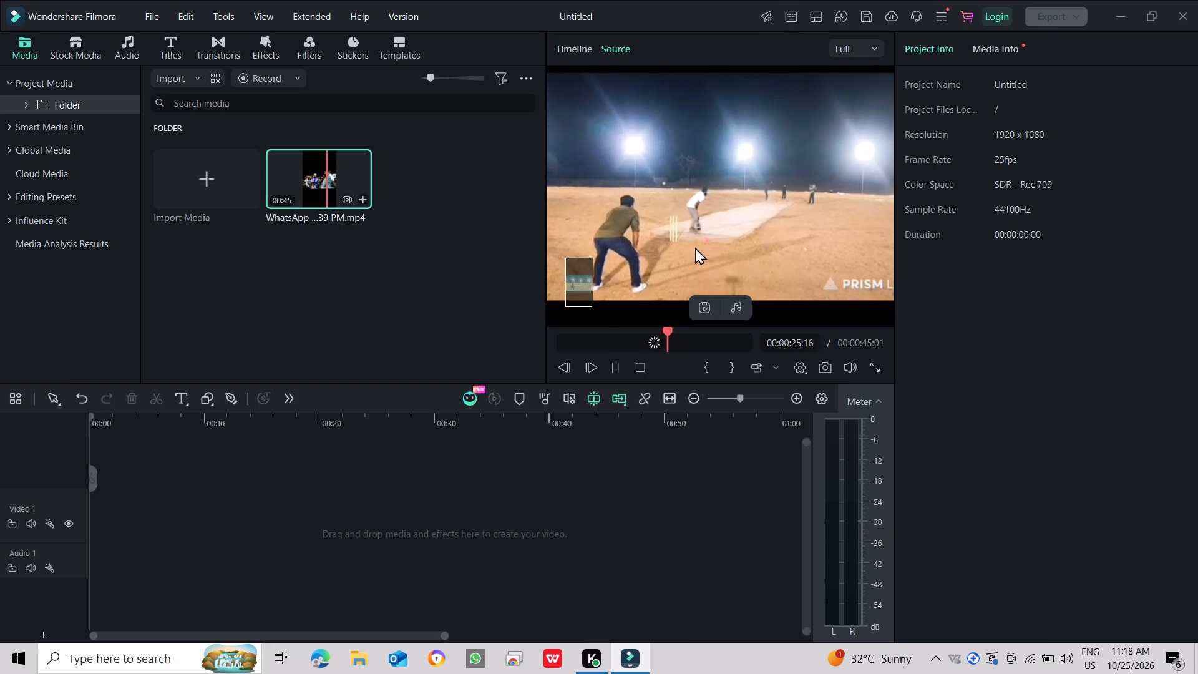
{"action": "scroll", "coordinate": [695, 247], "scroll_direction": "up", "scroll_amount": 1, "text": "ctrl"}
Place the WhatsApp video at the start of Video 1 and match the project settings to the media, 478x850 30fps.
{"action": "left_click_drag", "start_coordinate": [709, 242], "coordinate": [357, 502]}
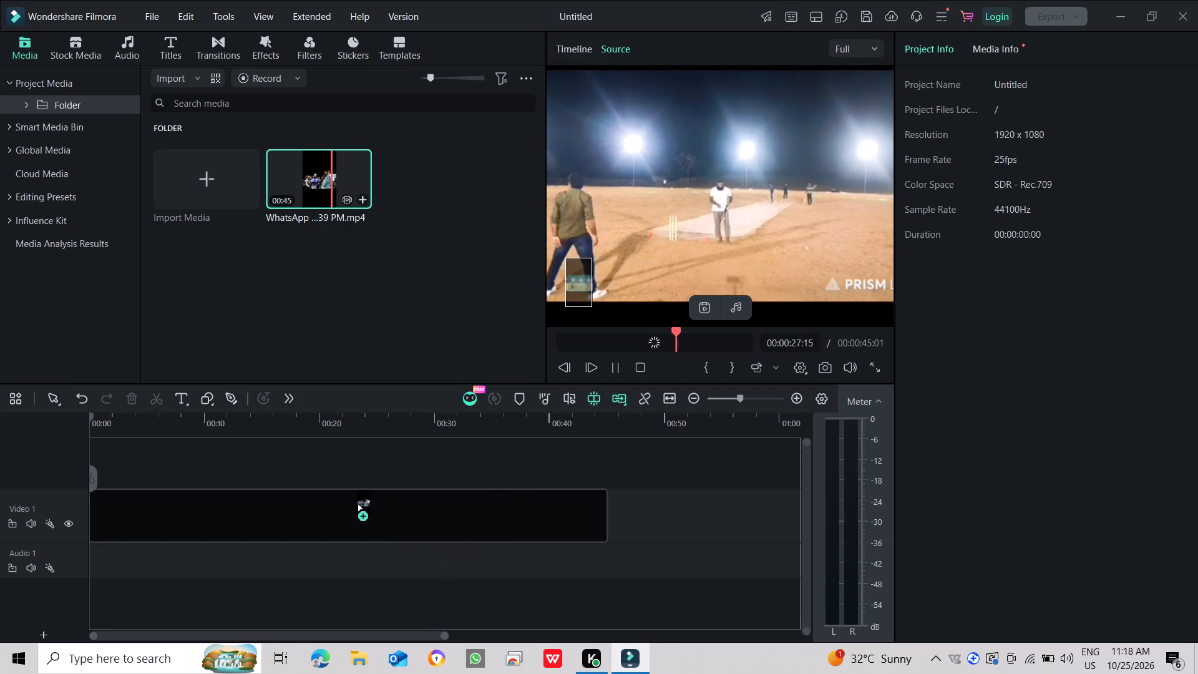
{"action": "left_click_drag", "start_coordinate": [357, 502], "coordinate": [354, 504]}
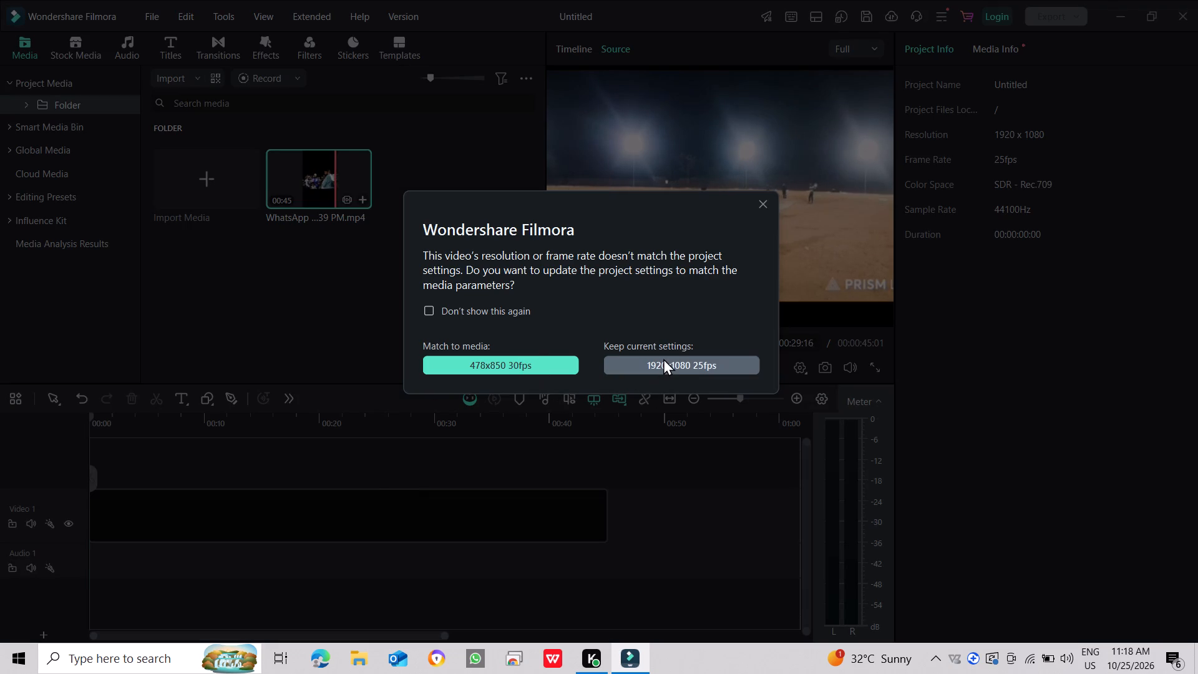
{"action": "left_click", "coordinate": [536, 368]}
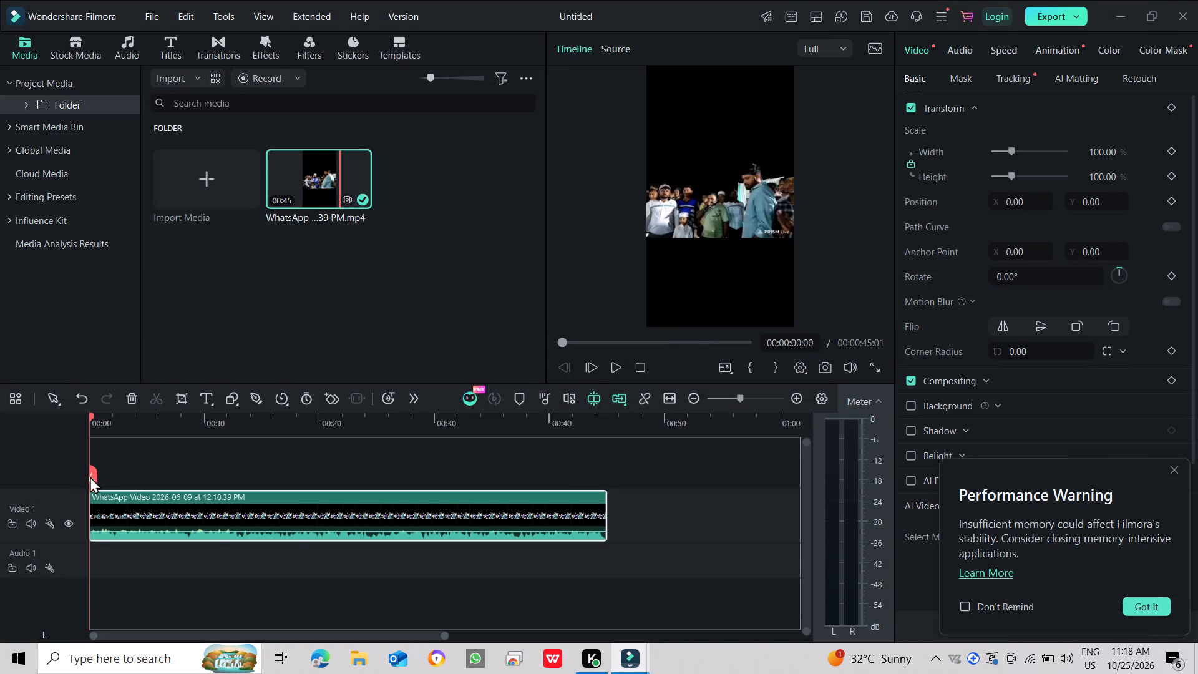
Trim about 10:23 off the beginning of the clip on Video 1 so it starts at the cricket footage.
{"action": "left_click", "coordinate": [610, 369]}
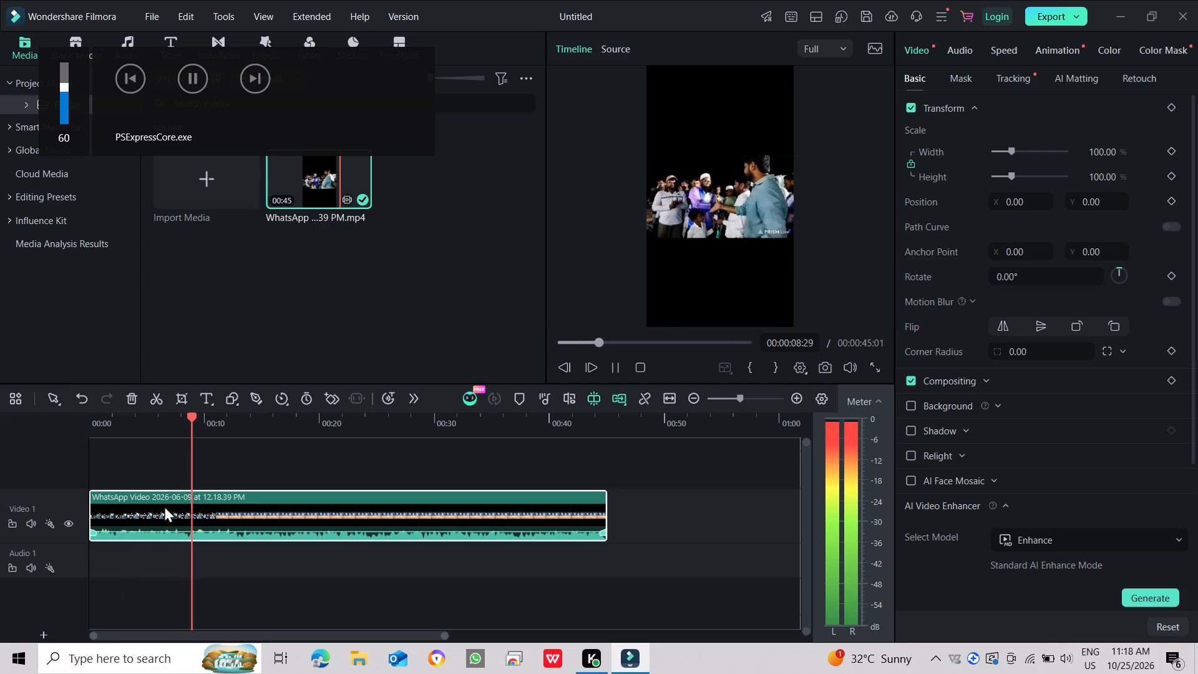
{"action": "left_click", "coordinate": [97, 518]}
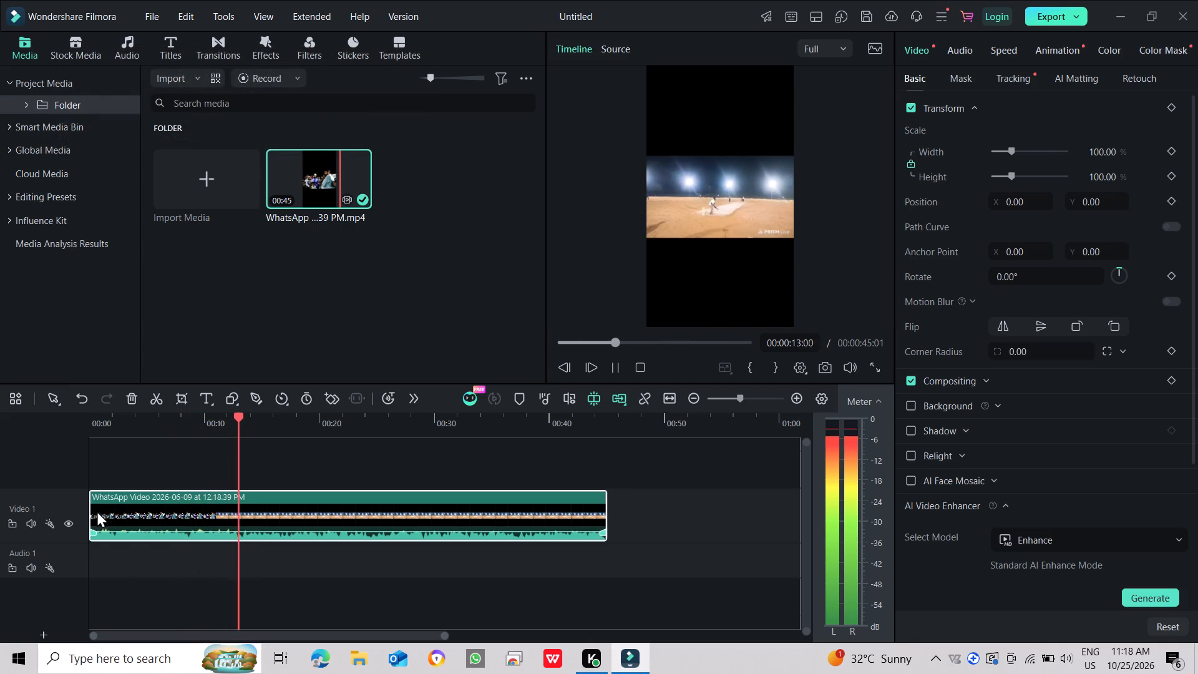
{"action": "left_click_drag", "start_coordinate": [94, 512], "coordinate": [231, 512]}
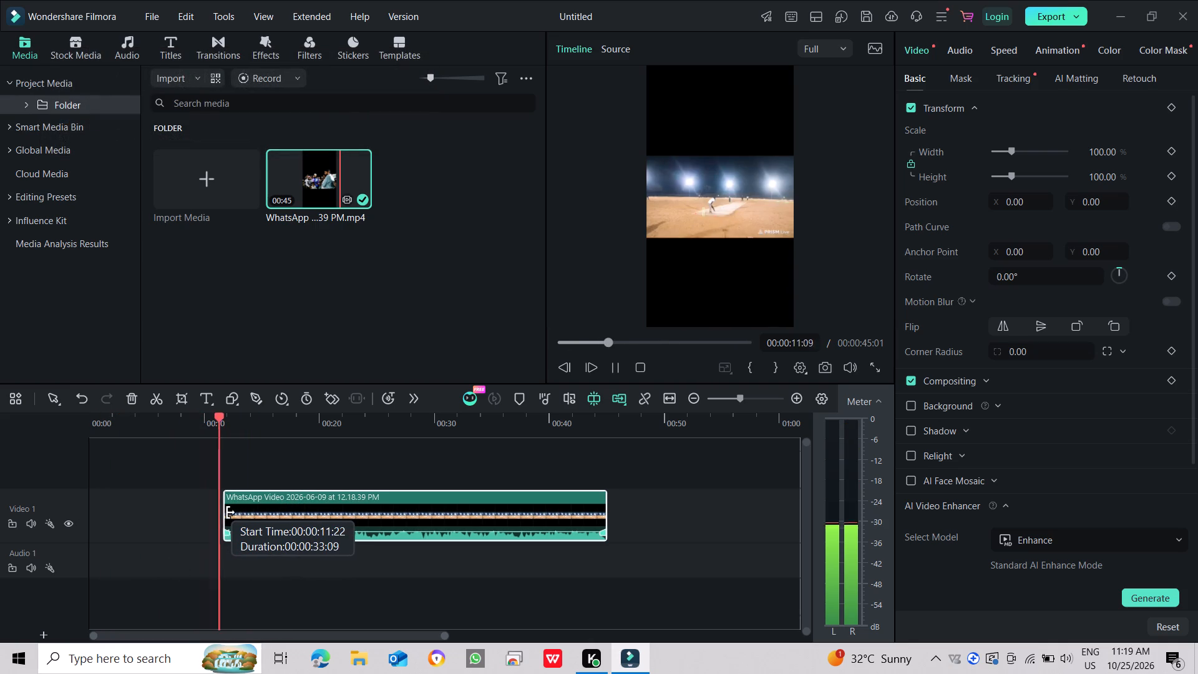
{"action": "left_click_drag", "start_coordinate": [231, 512], "coordinate": [206, 519]}
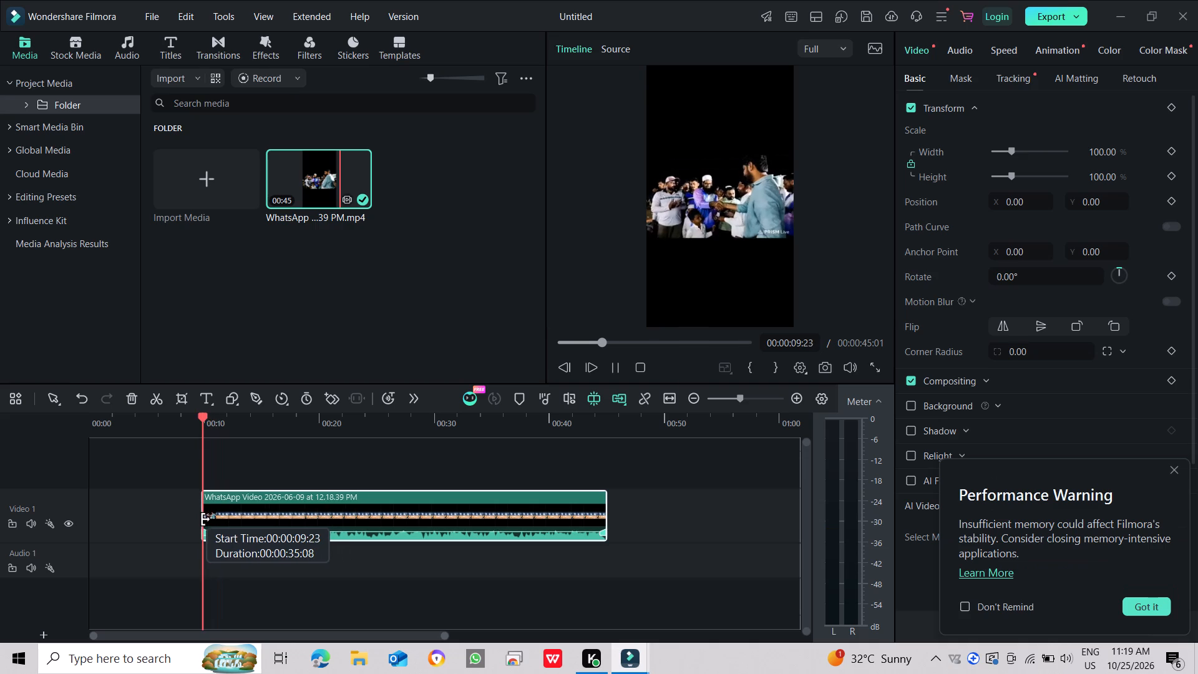
{"action": "left_click_drag", "start_coordinate": [206, 519], "coordinate": [218, 516]}
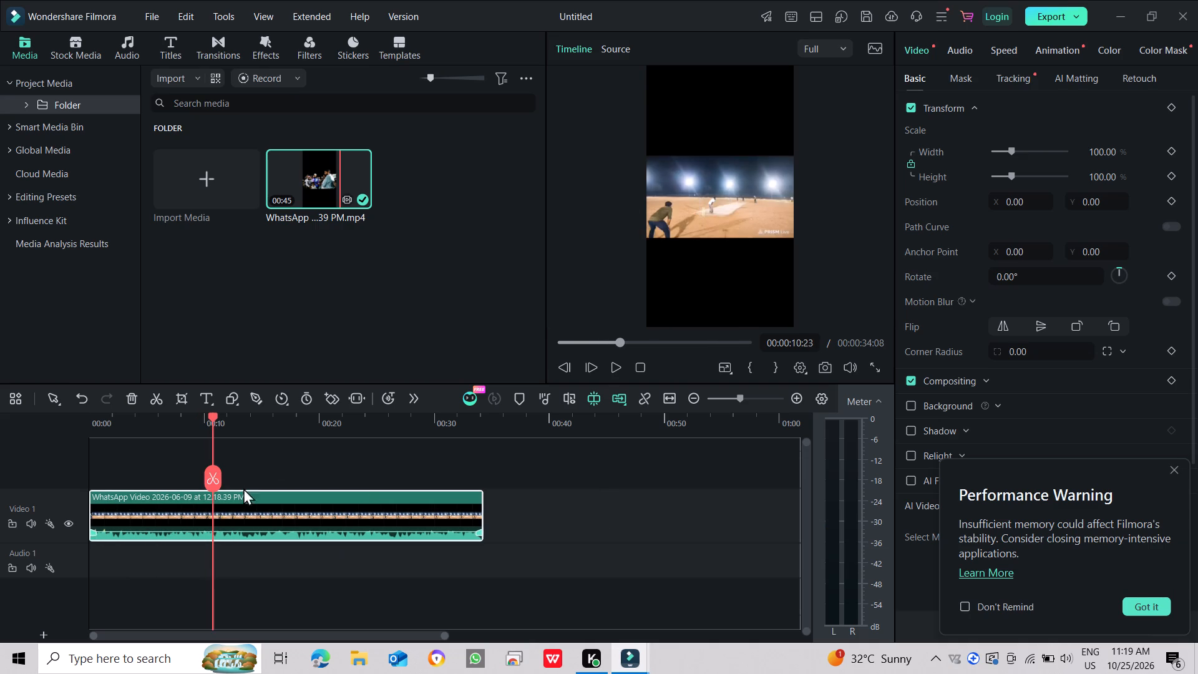
Play the trimmed clip from its beginning and examine the footage in an enlarged preview.
{"action": "left_click", "coordinate": [622, 359]}
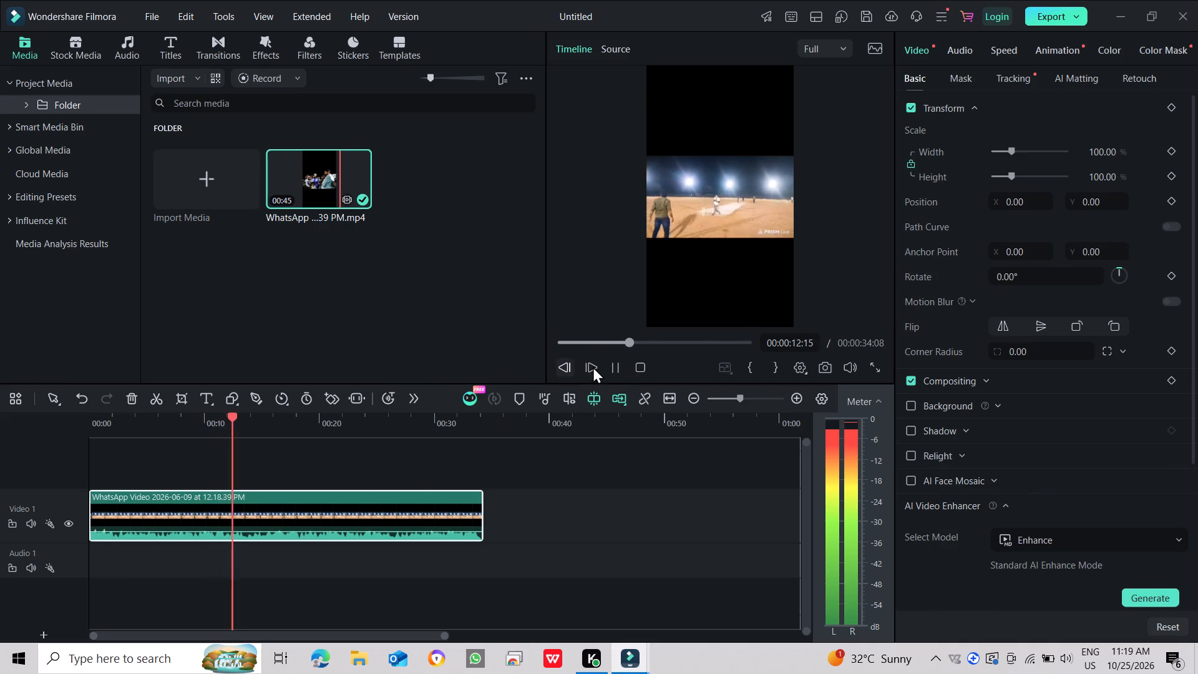
{"action": "left_click_drag", "start_coordinate": [620, 344], "coordinate": [518, 365]}
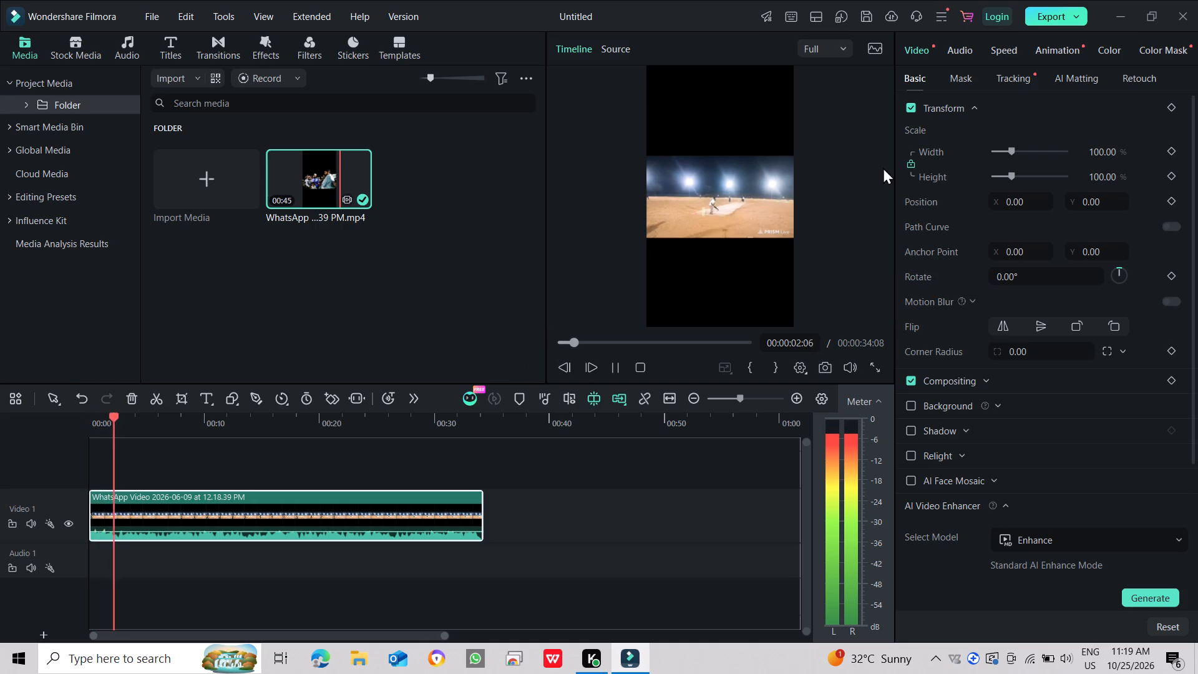
{"action": "scroll", "coordinate": [748, 212], "scroll_direction": "up", "scroll_amount": 5}
{"action": "scroll", "coordinate": [742, 225], "scroll_direction": "up", "scroll_amount": 16, "text": "ctrl"}
{"action": "scroll", "coordinate": [743, 225], "scroll_direction": "up", "scroll_amount": 10, "text": "ctrl"}
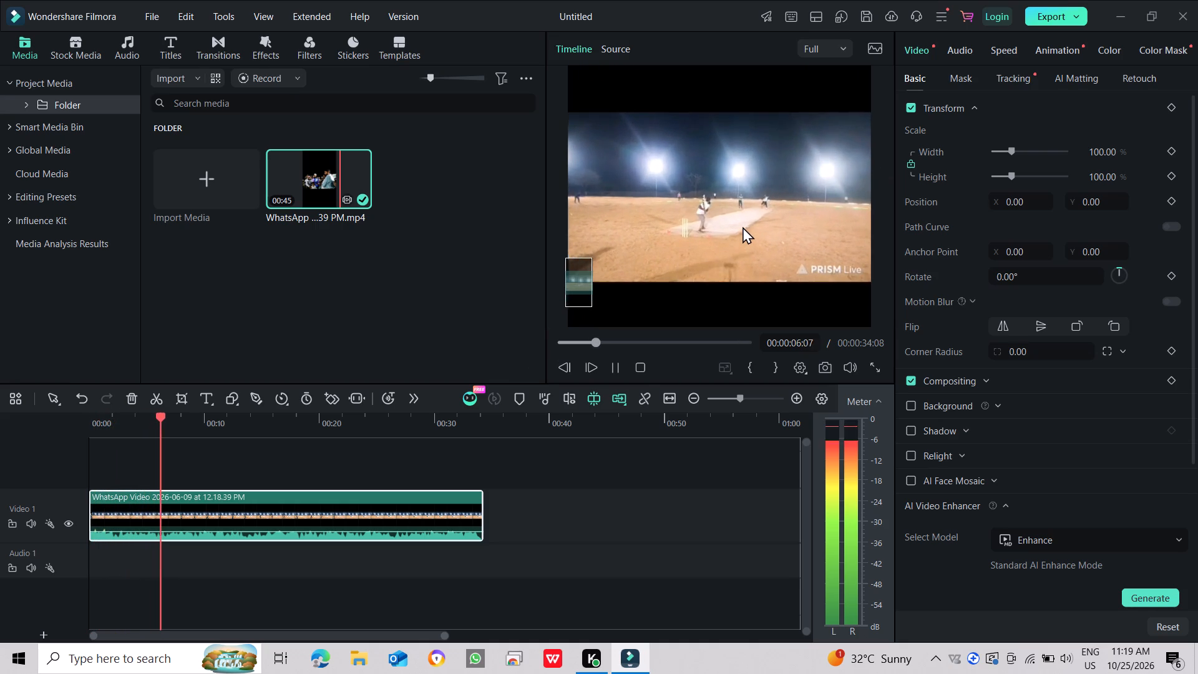
{"action": "scroll", "coordinate": [743, 227], "scroll_direction": "up", "scroll_amount": 2, "text": "ctrl"}
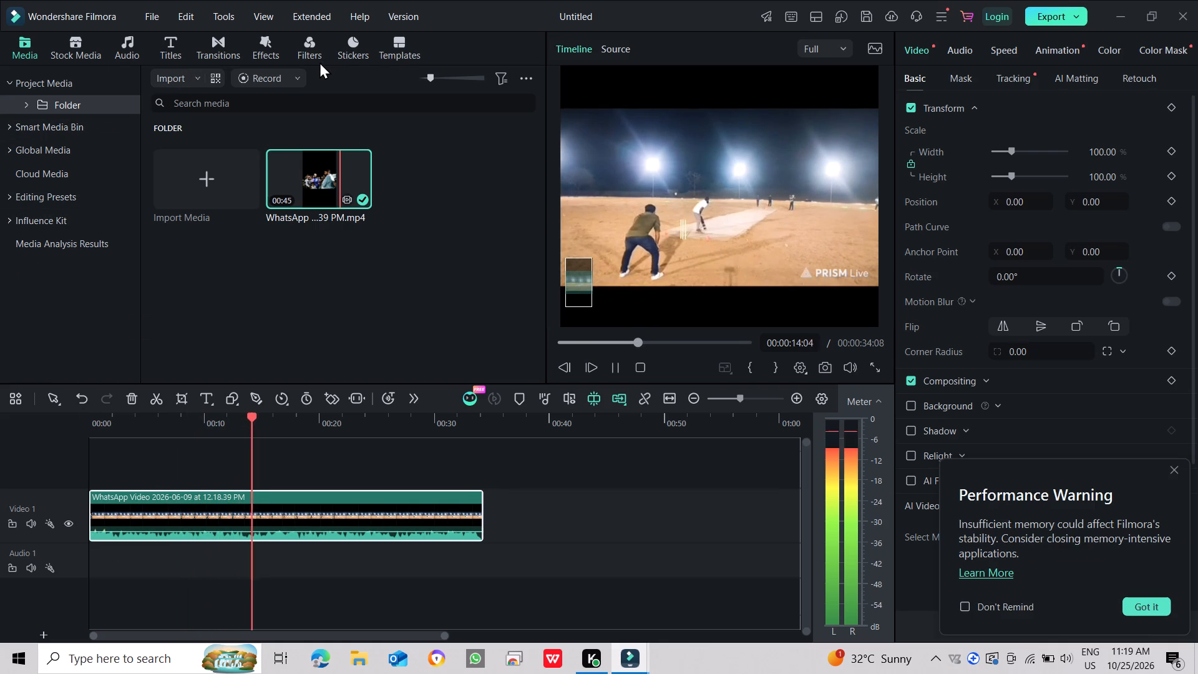
Apply the Neon Blue Border effect from the trending video effects to the clip on Video 1 and preview it.
{"action": "left_click", "coordinate": [255, 41]}
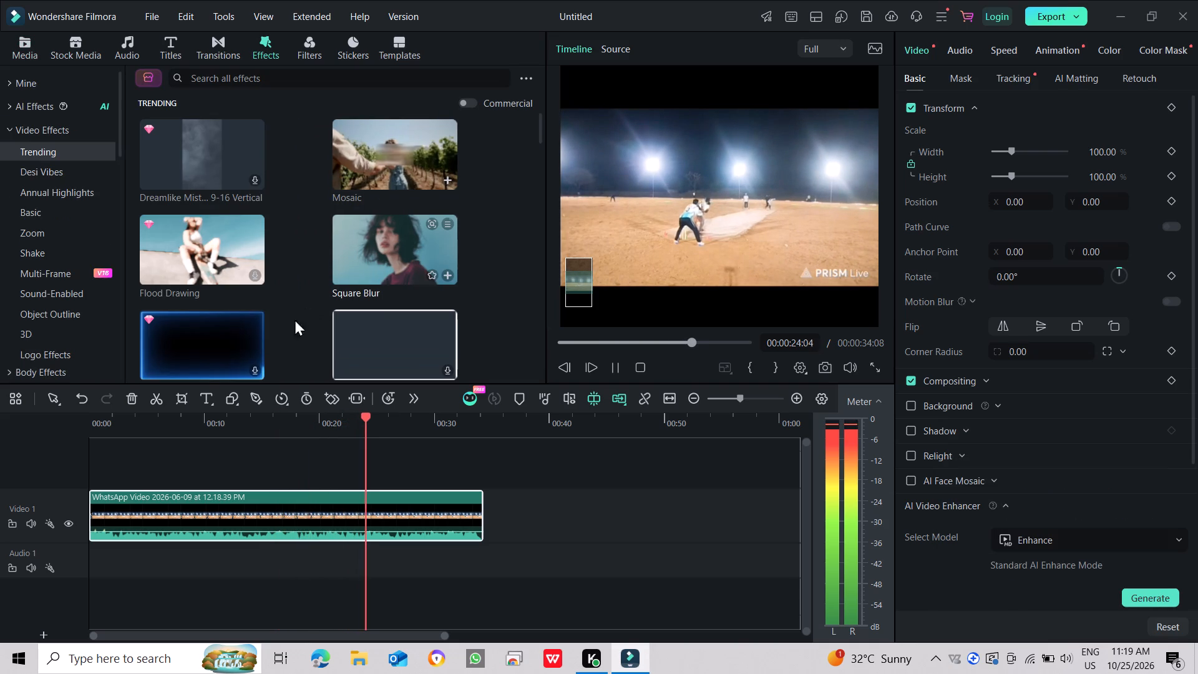
{"action": "left_click", "coordinate": [215, 348]}
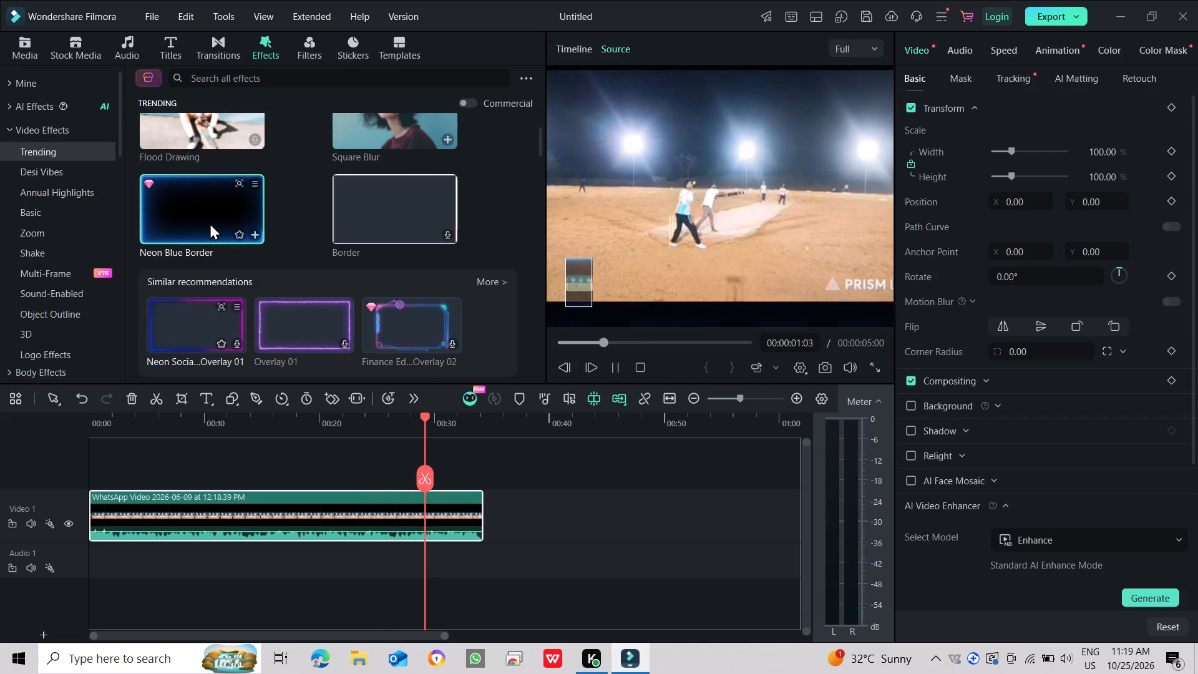
{"action": "left_click_drag", "start_coordinate": [210, 223], "coordinate": [145, 520]}
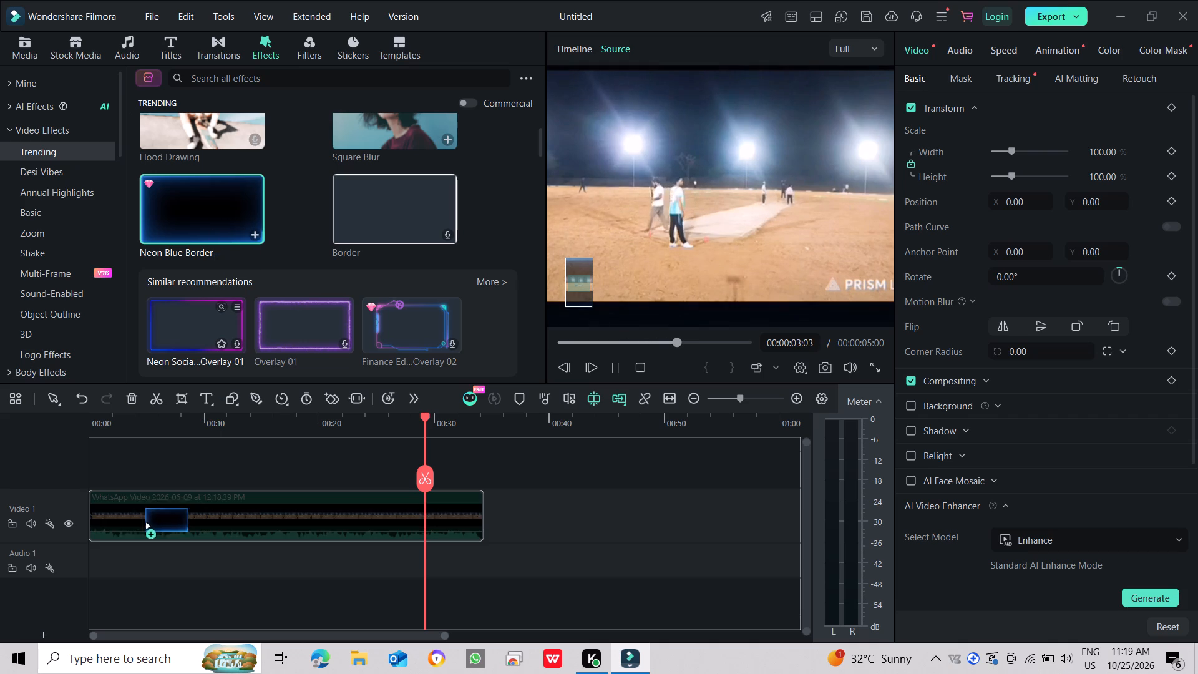
{"action": "left_click_drag", "start_coordinate": [145, 520], "coordinate": [100, 517]}
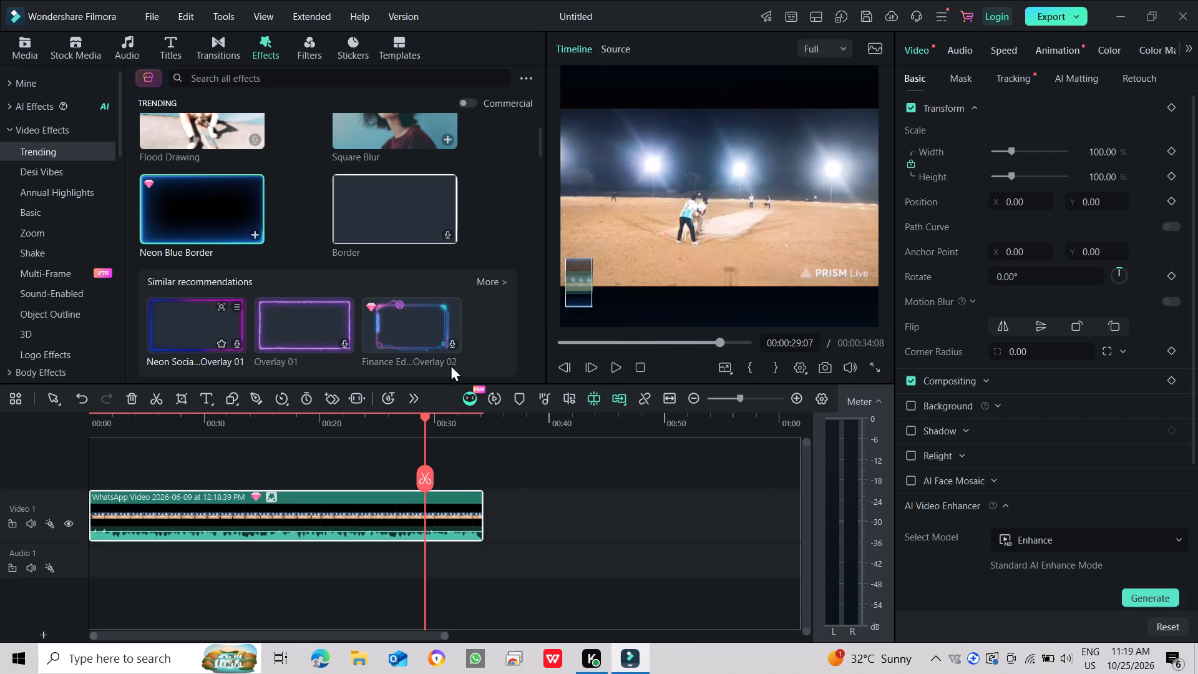
{"action": "left_click", "coordinate": [618, 373]}
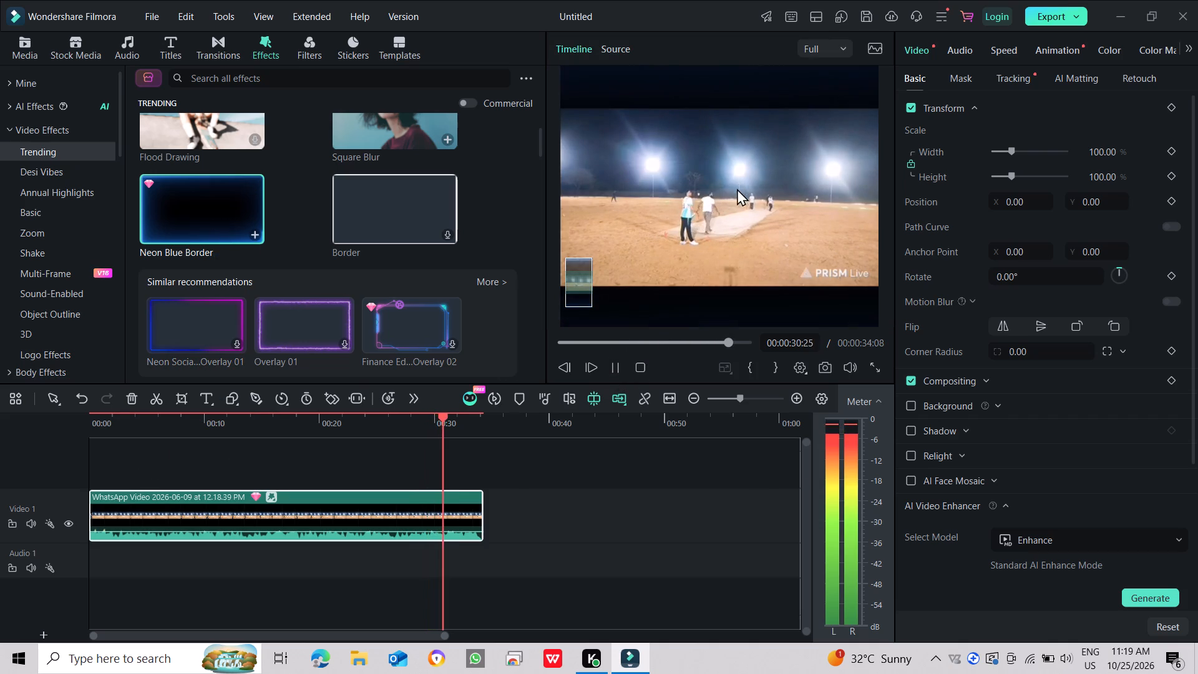
{"action": "scroll", "coordinate": [730, 204], "scroll_direction": "down", "scroll_amount": 11, "text": "ctrl"}
{"action": "scroll", "coordinate": [728, 212], "scroll_direction": "up", "scroll_amount": 2, "text": "ctrl"}
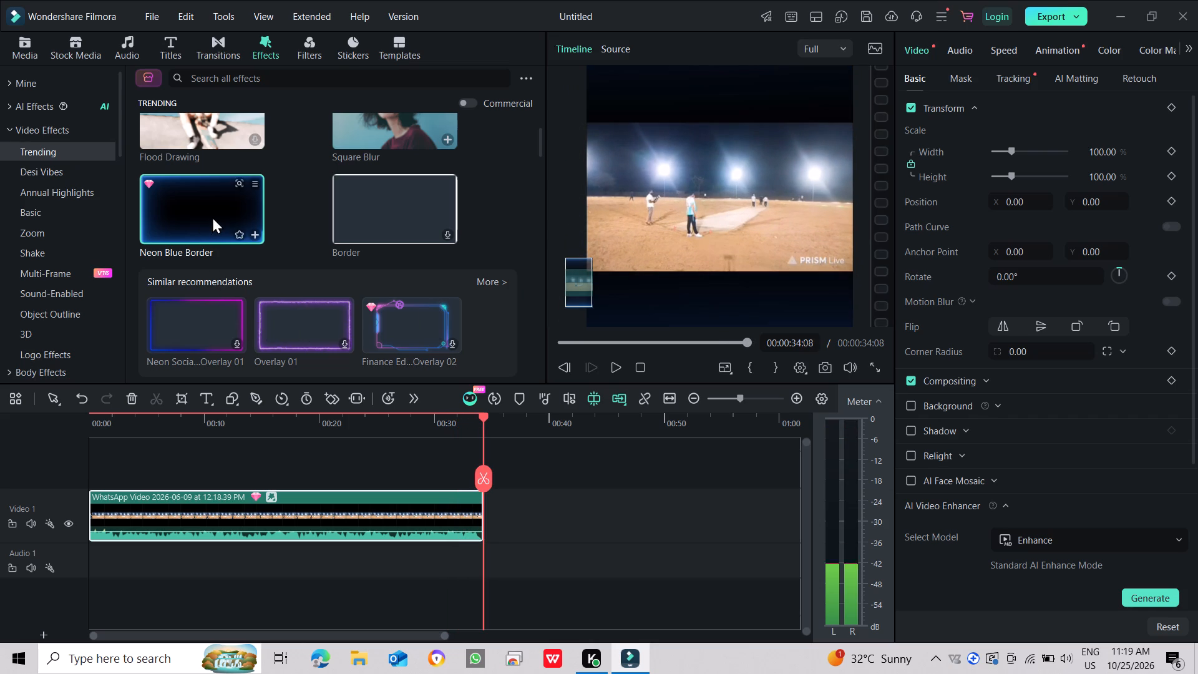
Insert Neon Blue Border as a separate segment at the start of Video 1, ahead of the video clip.
{"action": "left_click_drag", "start_coordinate": [212, 217], "coordinate": [192, 502]}
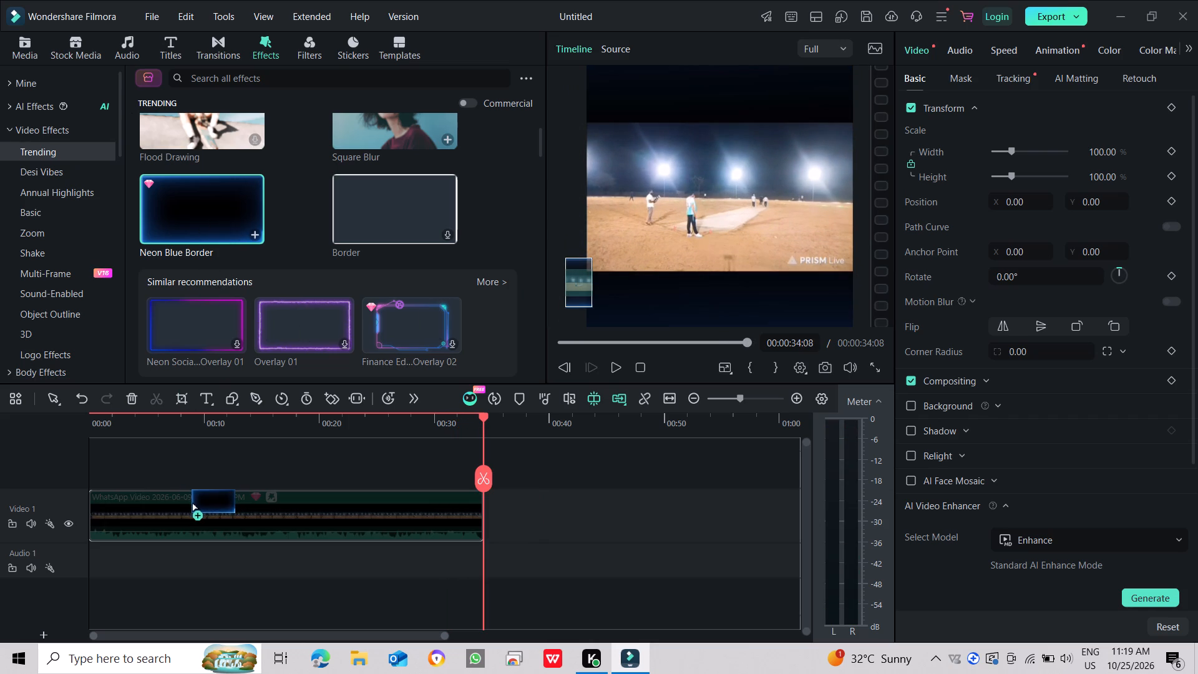
Add the Neon Blue Border effect to Video 1 as its own segment and move it ahead of the video clip.
{"action": "left_click_drag", "start_coordinate": [192, 502], "coordinate": [172, 519]}
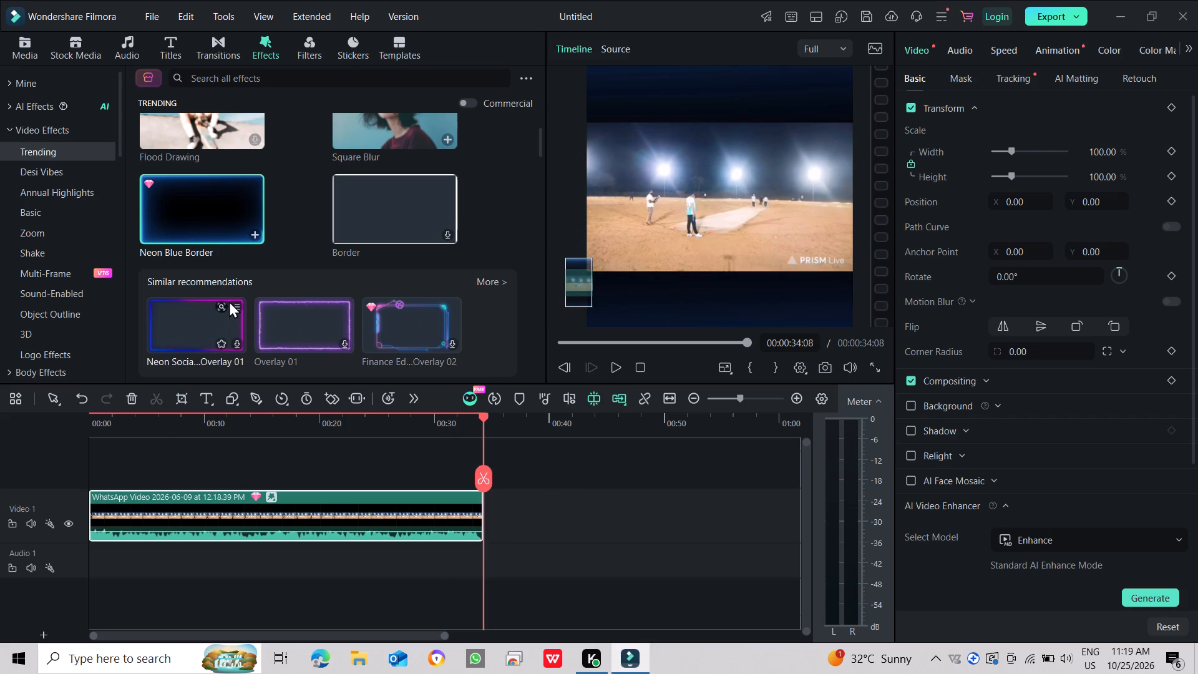
{"action": "left_click", "coordinate": [255, 230]}
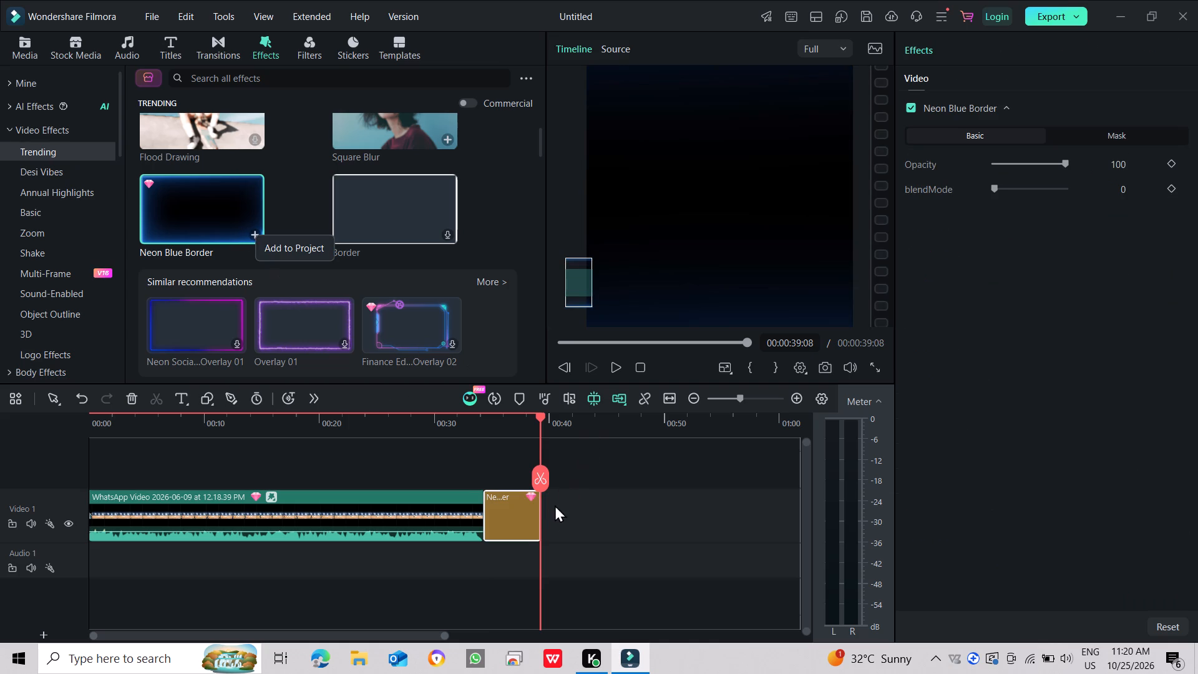
{"action": "left_click_drag", "start_coordinate": [529, 520], "coordinate": [371, 537]}
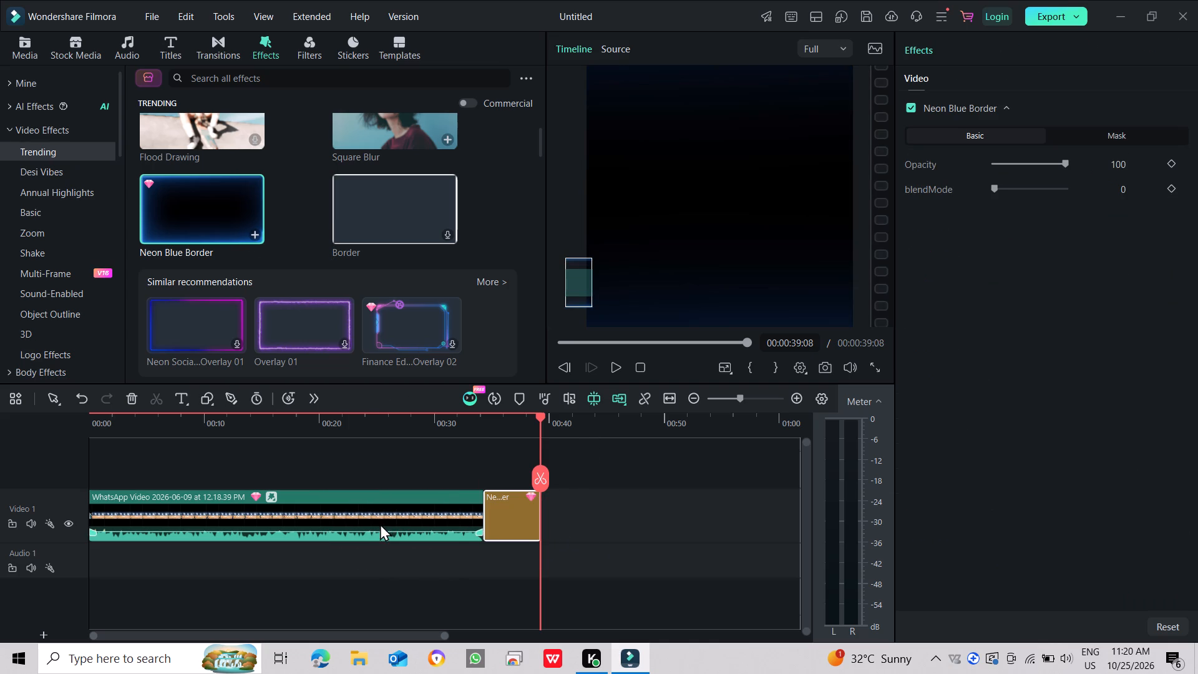
{"action": "left_click", "coordinate": [510, 508]}
{"action": "left_click_drag", "start_coordinate": [523, 507], "coordinate": [327, 531]}
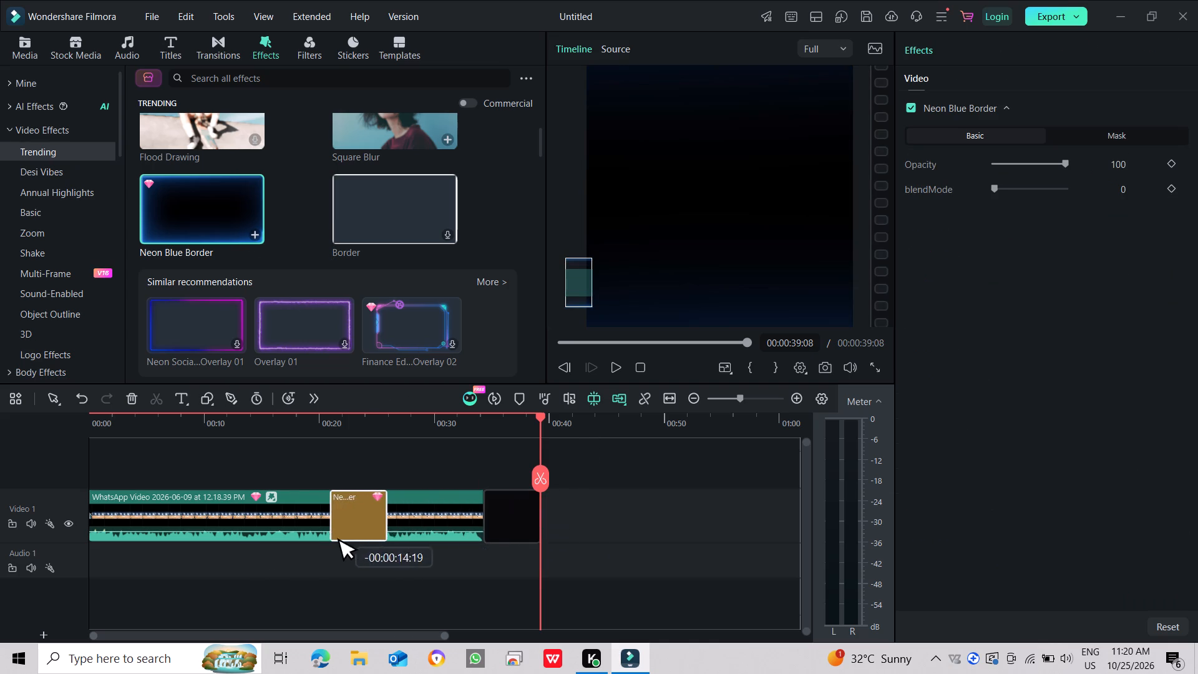
{"action": "left_click_drag", "start_coordinate": [327, 531], "coordinate": [140, 527]}
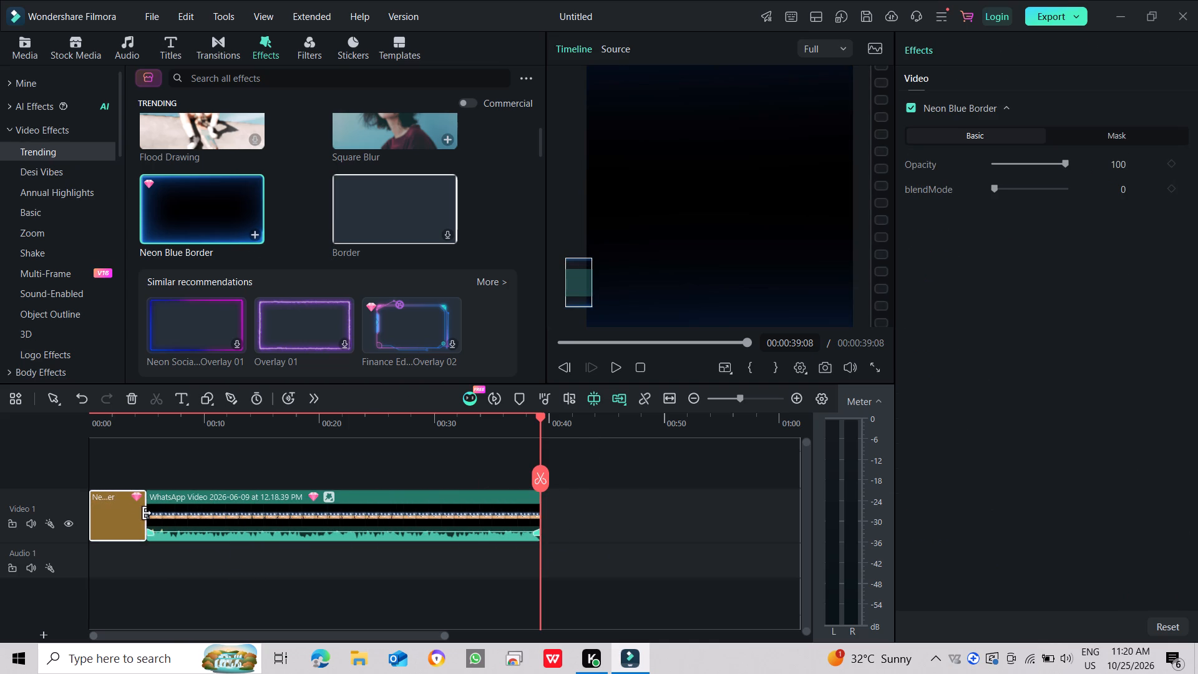
Play the timeline from the beginning to preview the Neon Blue Border segment leading into the video clip.
{"action": "left_click", "coordinate": [620, 364]}
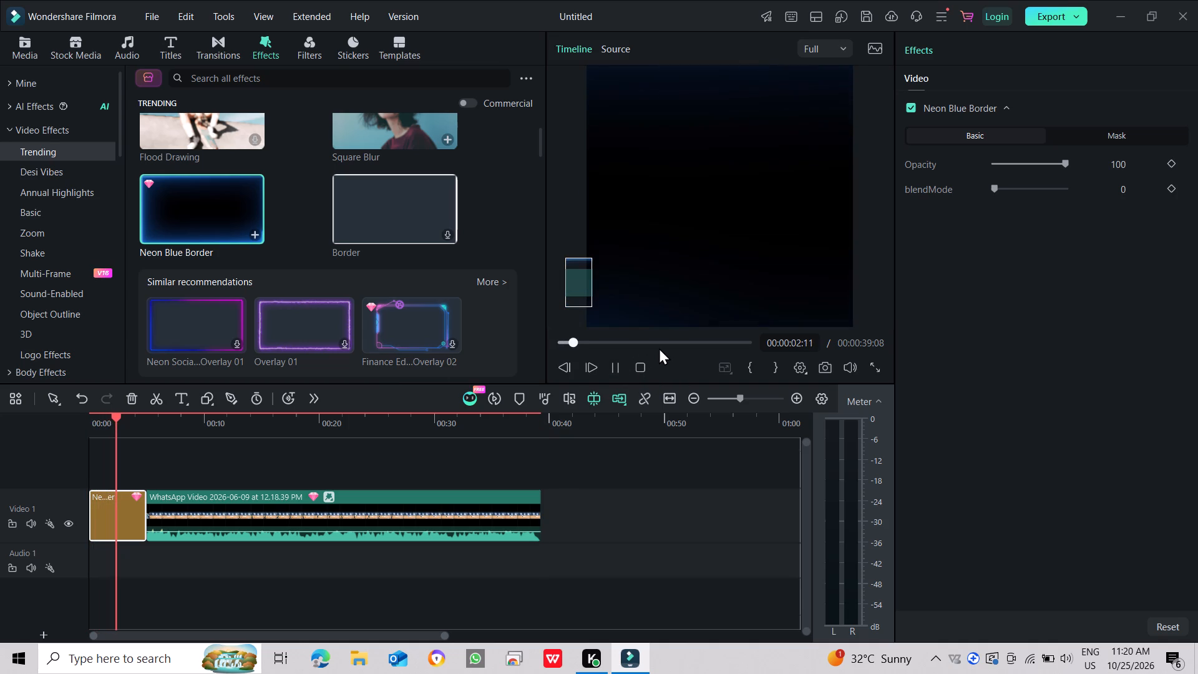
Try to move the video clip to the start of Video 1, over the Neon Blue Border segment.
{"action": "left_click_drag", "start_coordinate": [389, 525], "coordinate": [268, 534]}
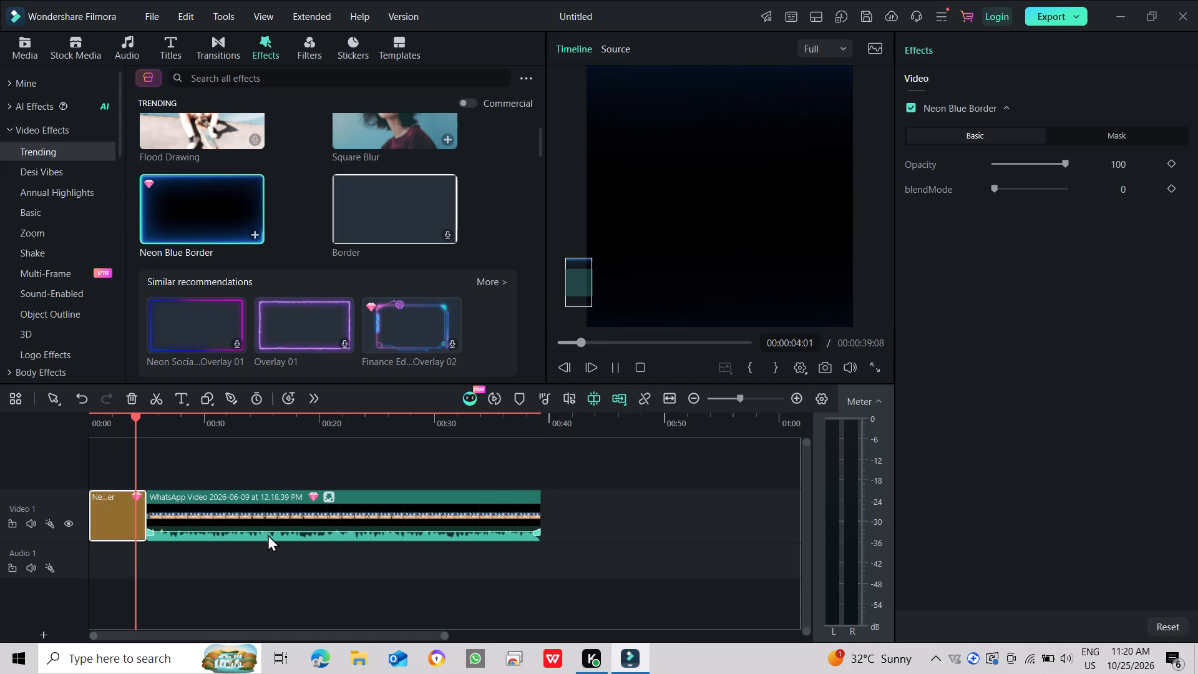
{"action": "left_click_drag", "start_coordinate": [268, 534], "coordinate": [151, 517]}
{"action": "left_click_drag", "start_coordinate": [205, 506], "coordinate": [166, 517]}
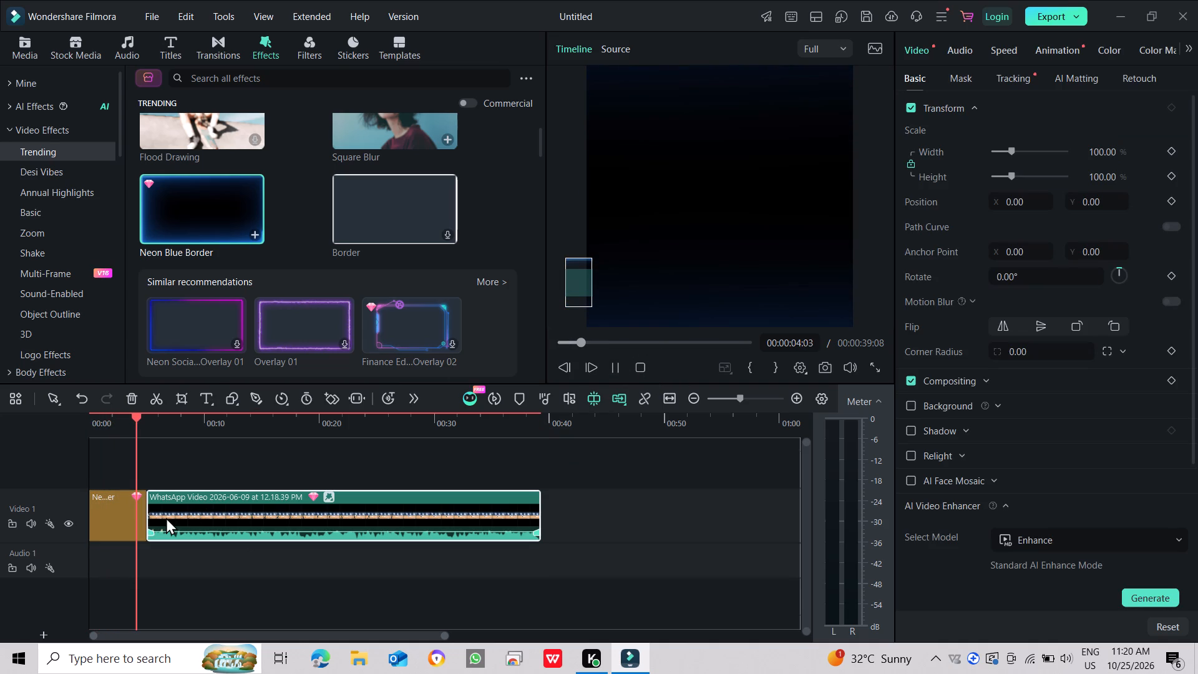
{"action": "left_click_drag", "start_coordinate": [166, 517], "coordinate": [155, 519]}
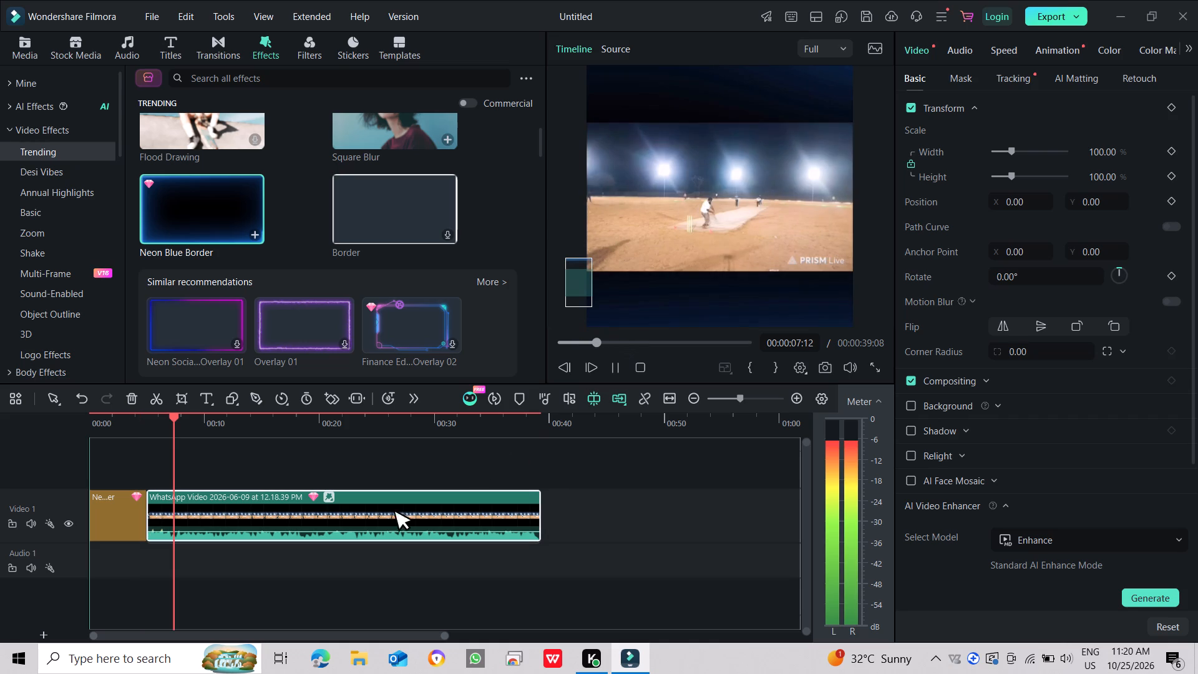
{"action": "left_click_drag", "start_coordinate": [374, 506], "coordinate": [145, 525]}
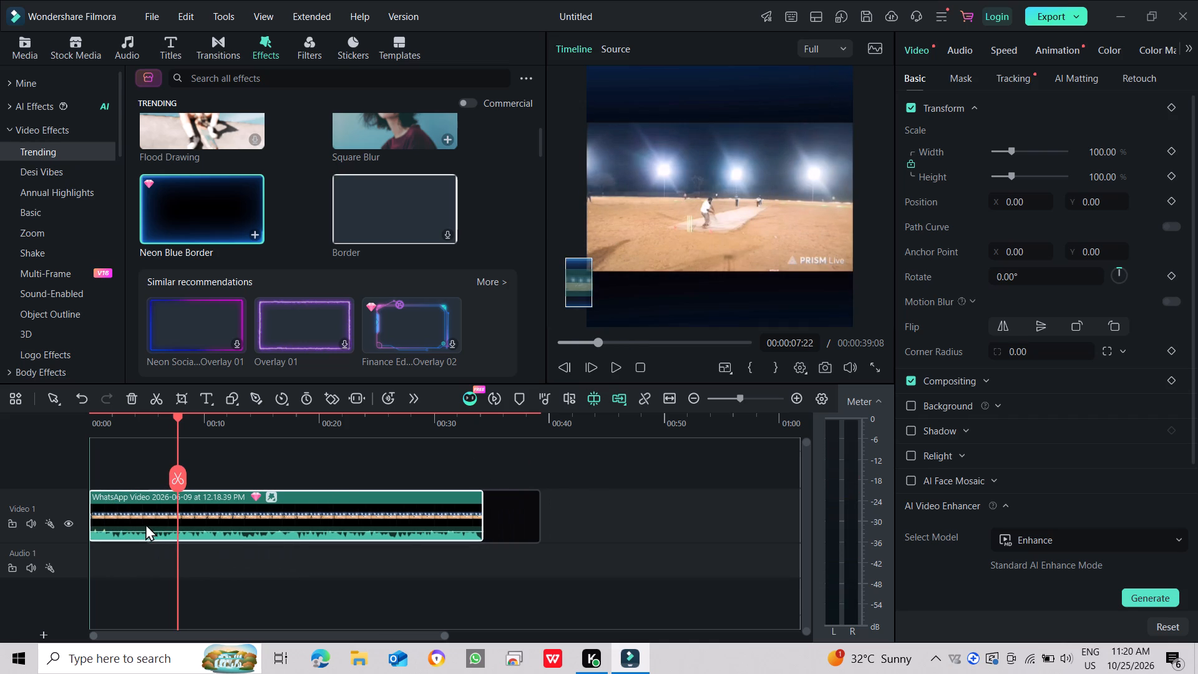
Apply a quick transition to the video clip on Video 1.
{"action": "right_click", "coordinate": [147, 514]}
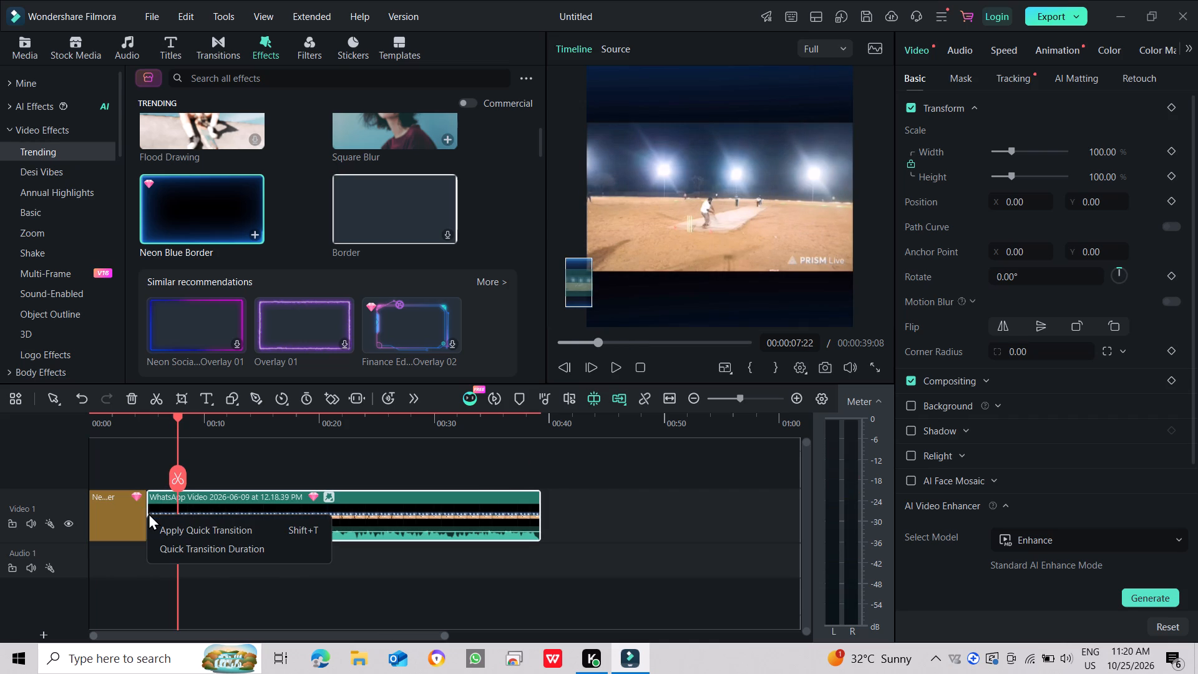
{"action": "left_click", "coordinate": [233, 529]}
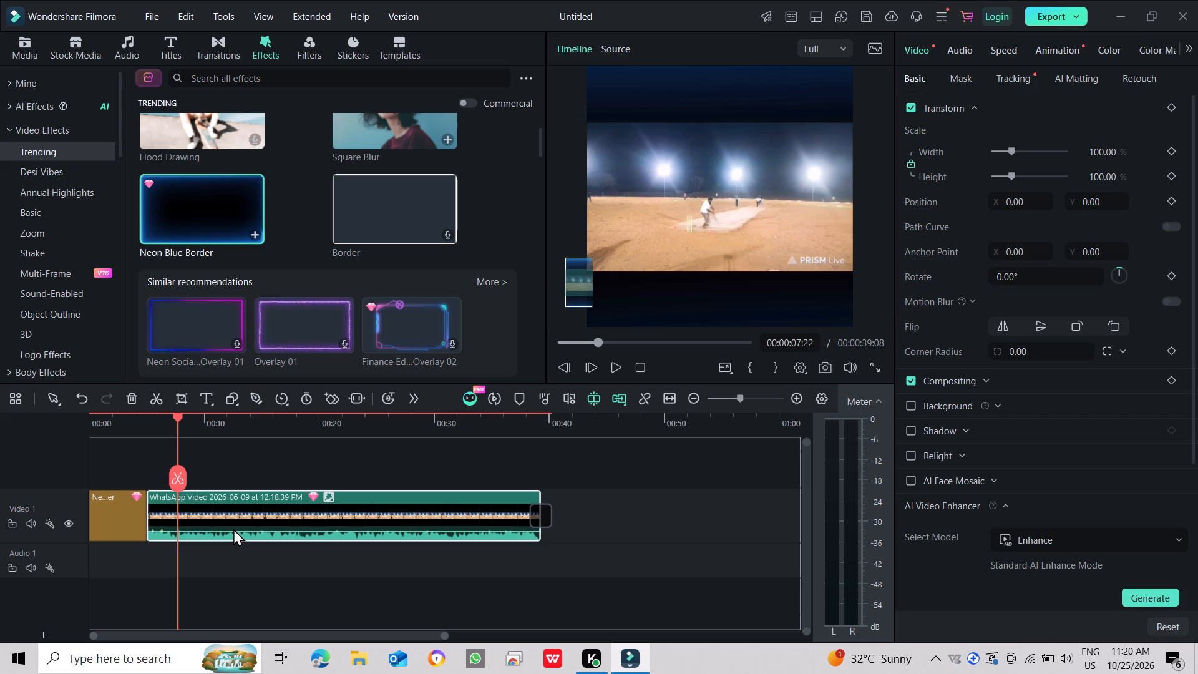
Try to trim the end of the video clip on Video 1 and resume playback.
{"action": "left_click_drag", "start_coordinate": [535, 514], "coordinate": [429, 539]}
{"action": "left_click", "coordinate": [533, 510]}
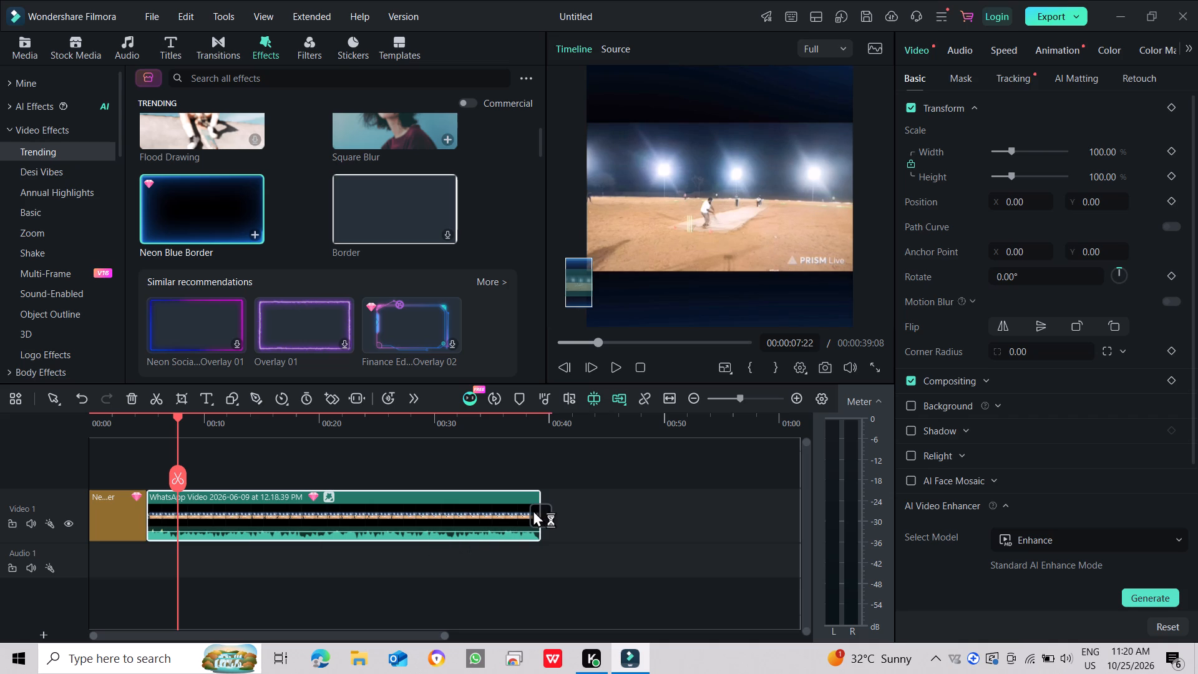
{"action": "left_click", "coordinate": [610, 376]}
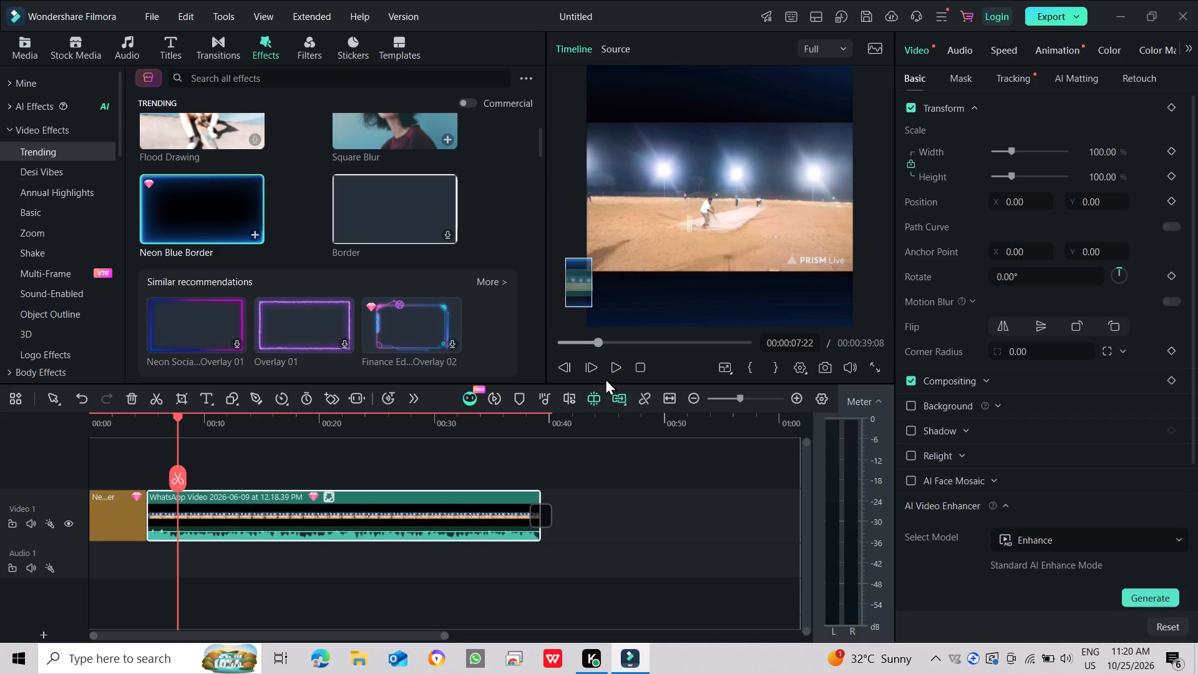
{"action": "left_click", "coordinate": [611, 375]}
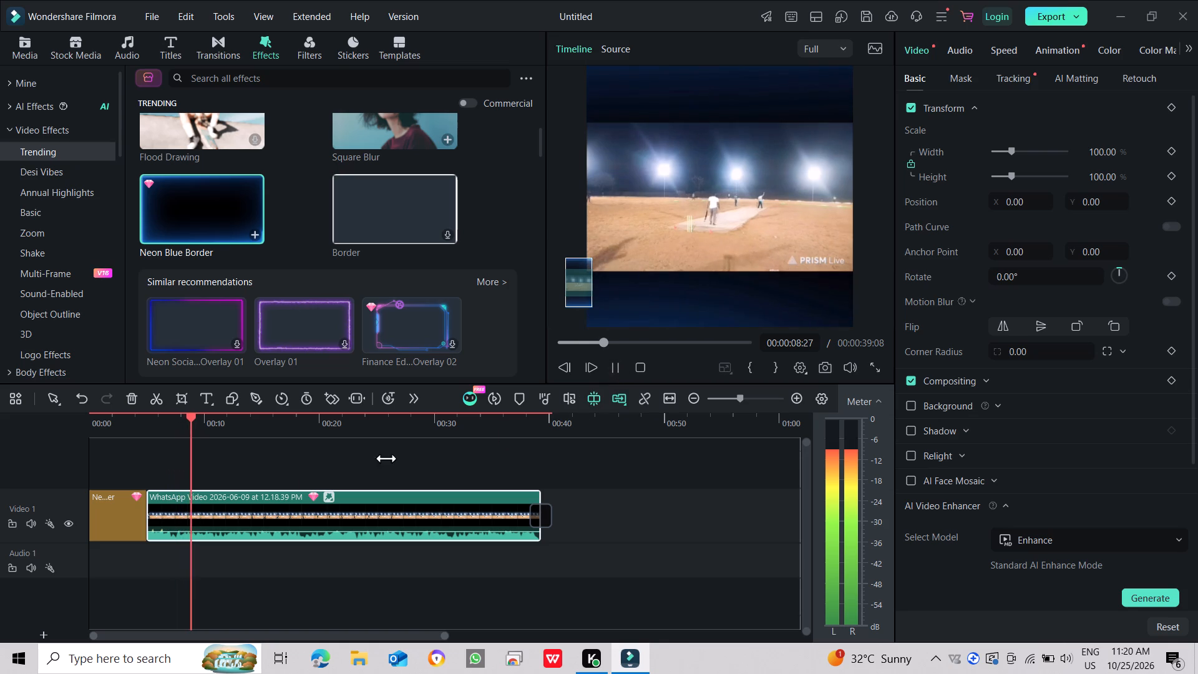
Cut the separate Neon Blue Border segment from the start of Video 1.
{"action": "right_click", "coordinate": [130, 516]}
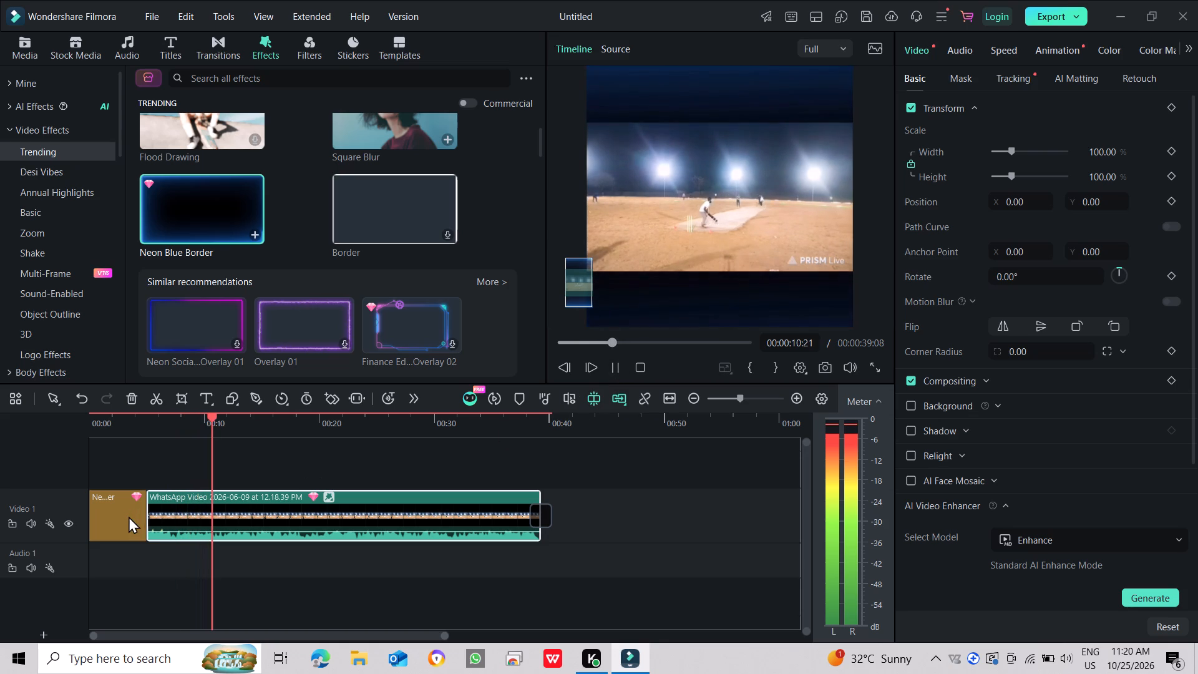
{"action": "left_click", "coordinate": [141, 510]}
{"action": "right_click", "coordinate": [141, 510]}
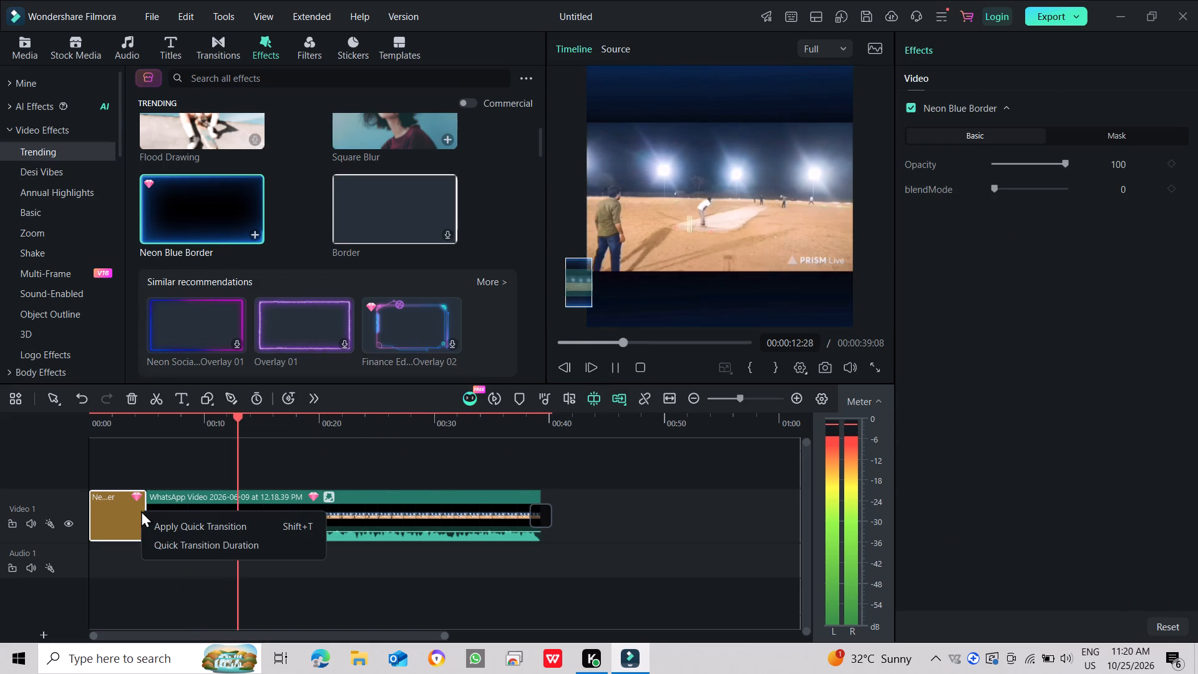
{"action": "left_click", "coordinate": [129, 514]}
{"action": "right_click", "coordinate": [129, 514]}
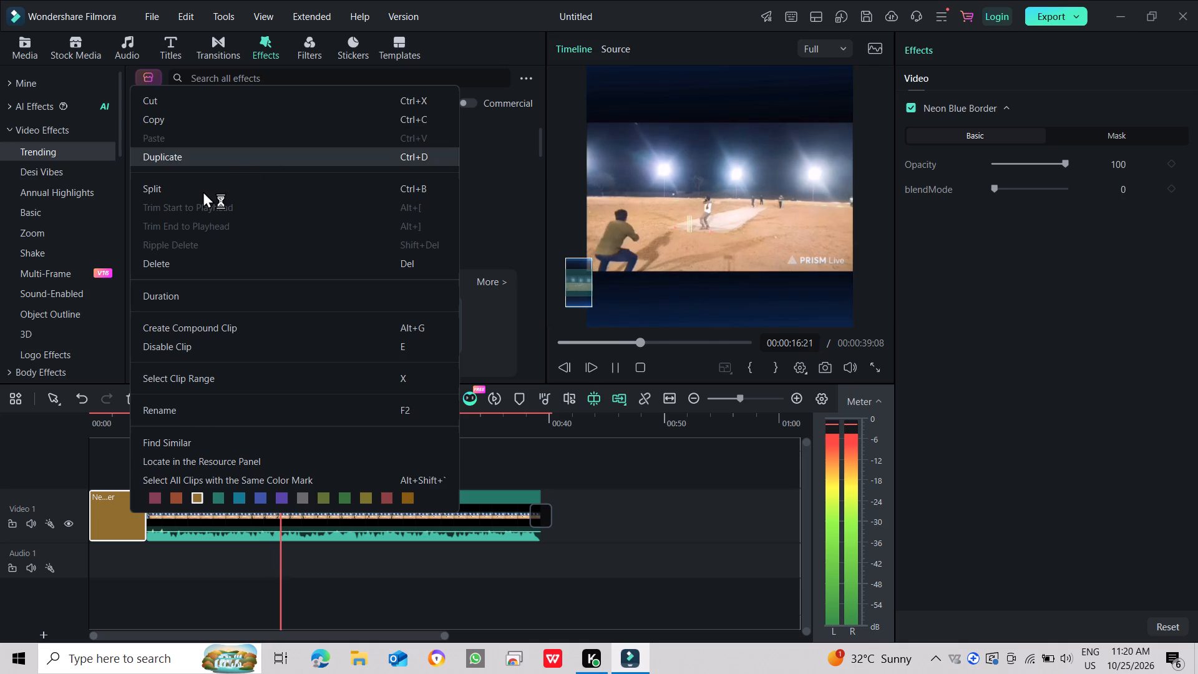
{"action": "left_click", "coordinate": [207, 107]}
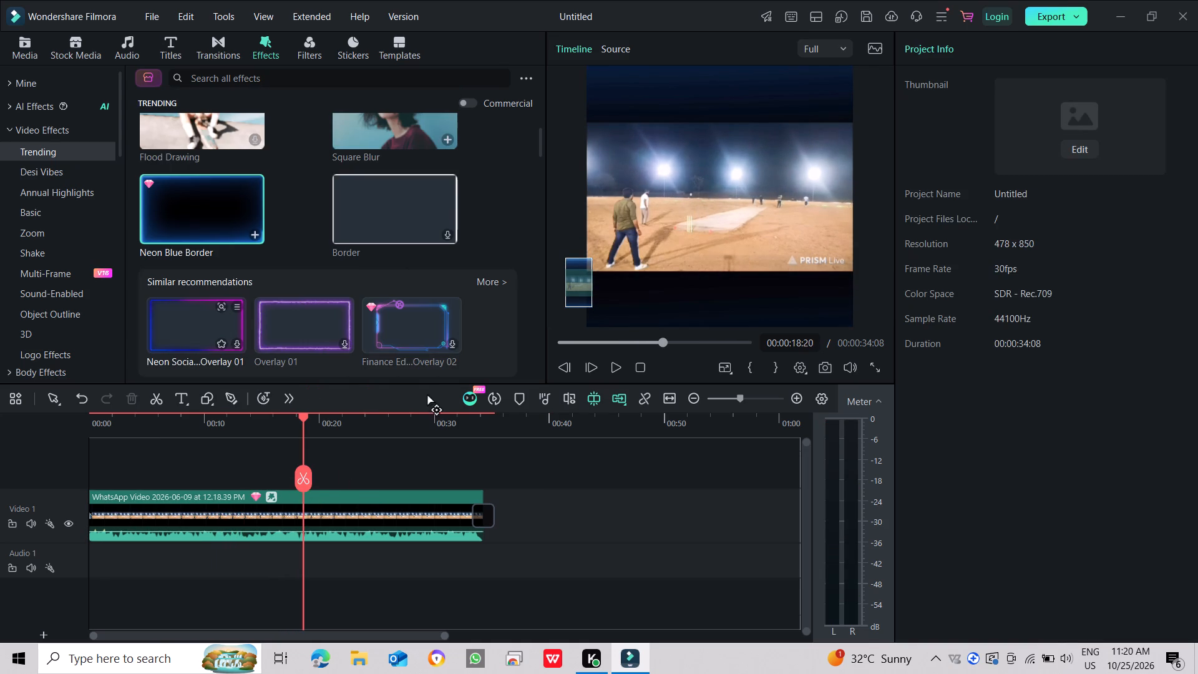
Return the playhead to the beginning and play the video clip on Video 1 to preview it.
{"action": "left_click_drag", "start_coordinate": [659, 336], "coordinate": [491, 353]}
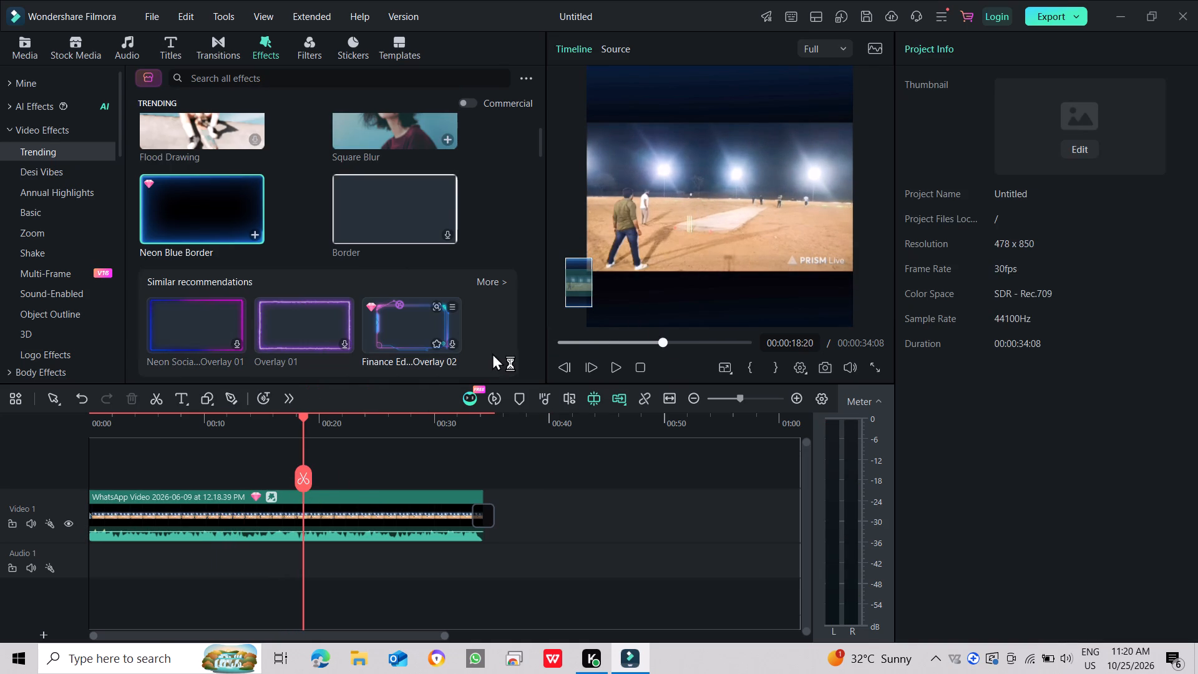
{"action": "left_click_drag", "start_coordinate": [653, 341], "coordinate": [538, 346]}
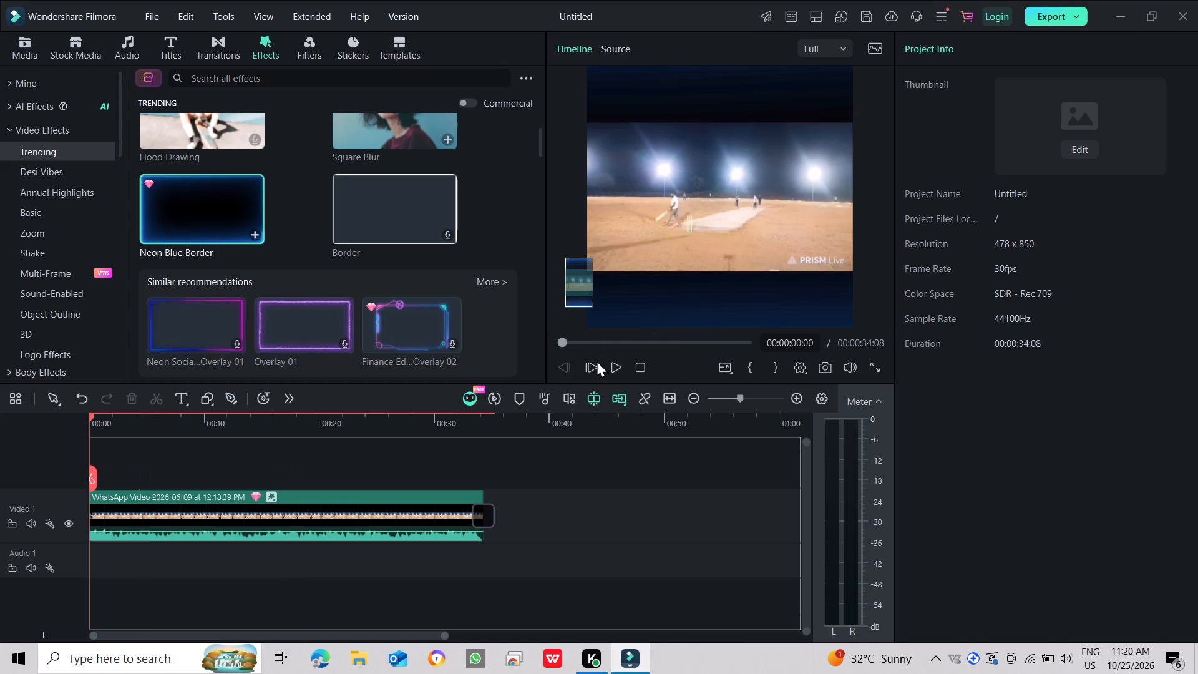
{"action": "left_click", "coordinate": [608, 363]}
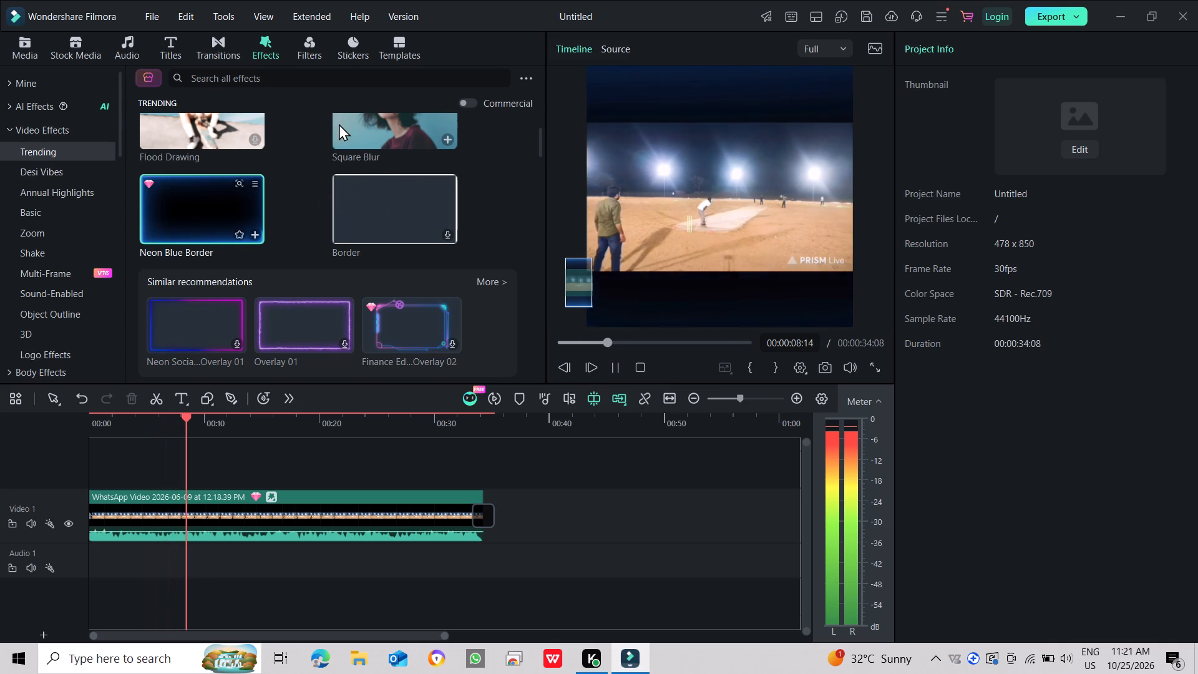
{"action": "scroll", "coordinate": [379, 176], "scroll_direction": "up", "scroll_amount": 1}
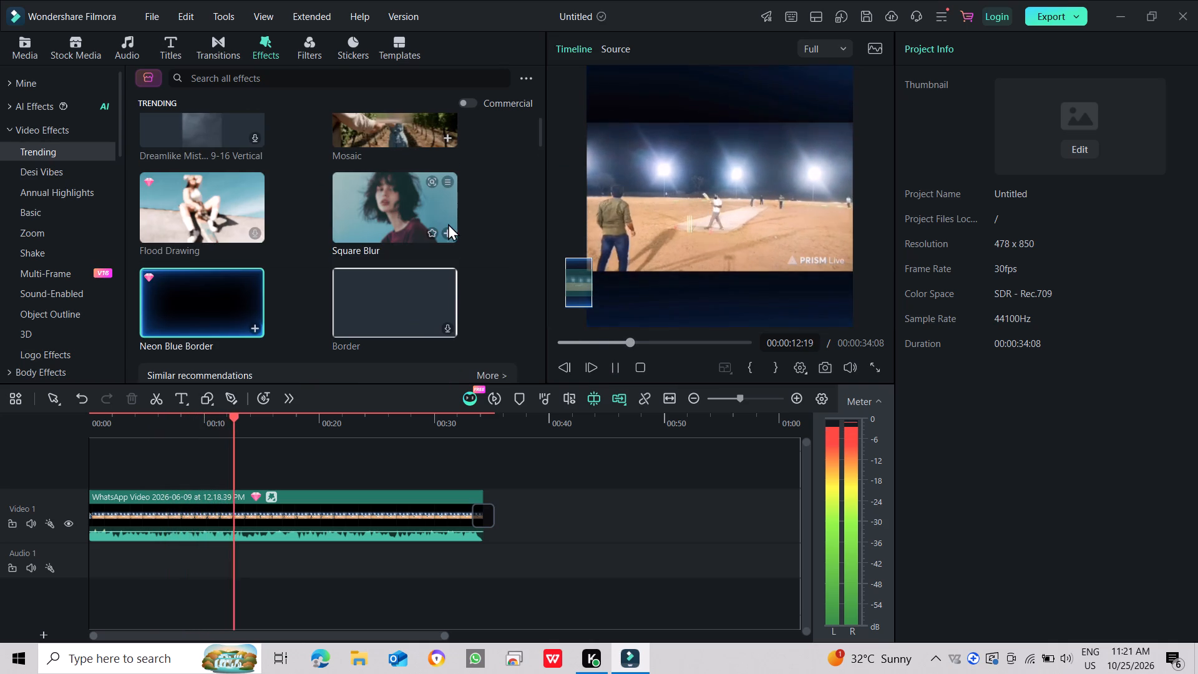
{"action": "left_click", "coordinate": [475, 512]}
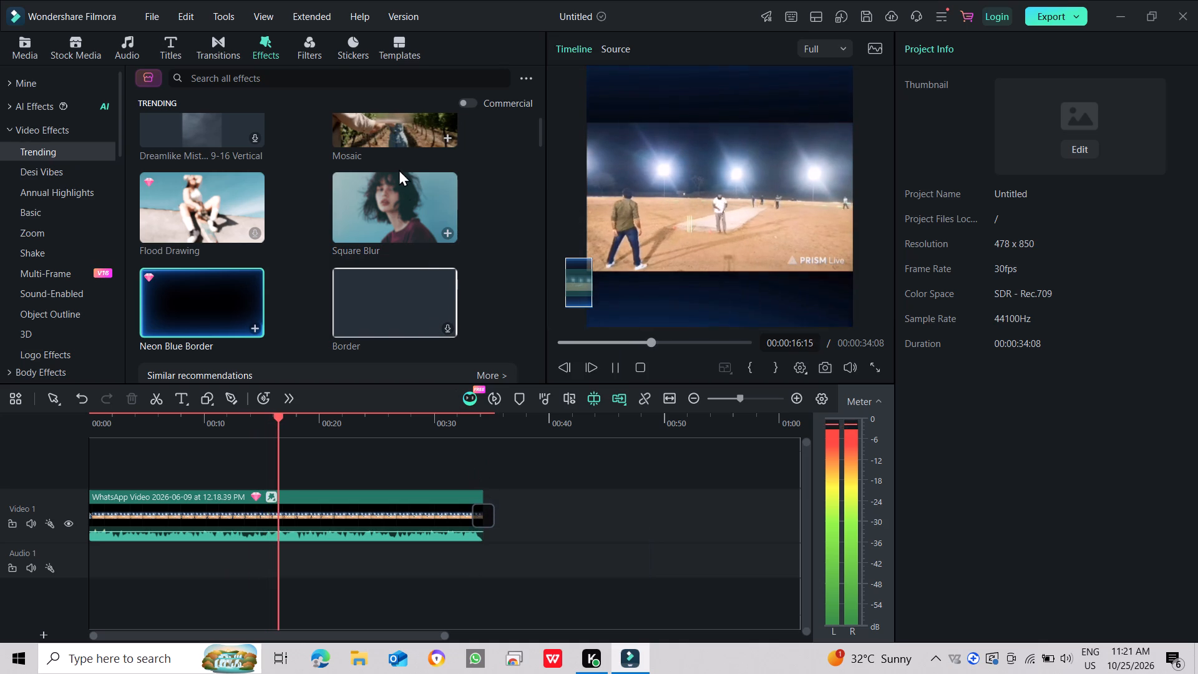
Insert the Depth Clarity filter from the Basic filters into Video 1 at the playhead, splitting the video clip at about 27 seconds.
{"action": "left_click", "coordinate": [313, 51]}
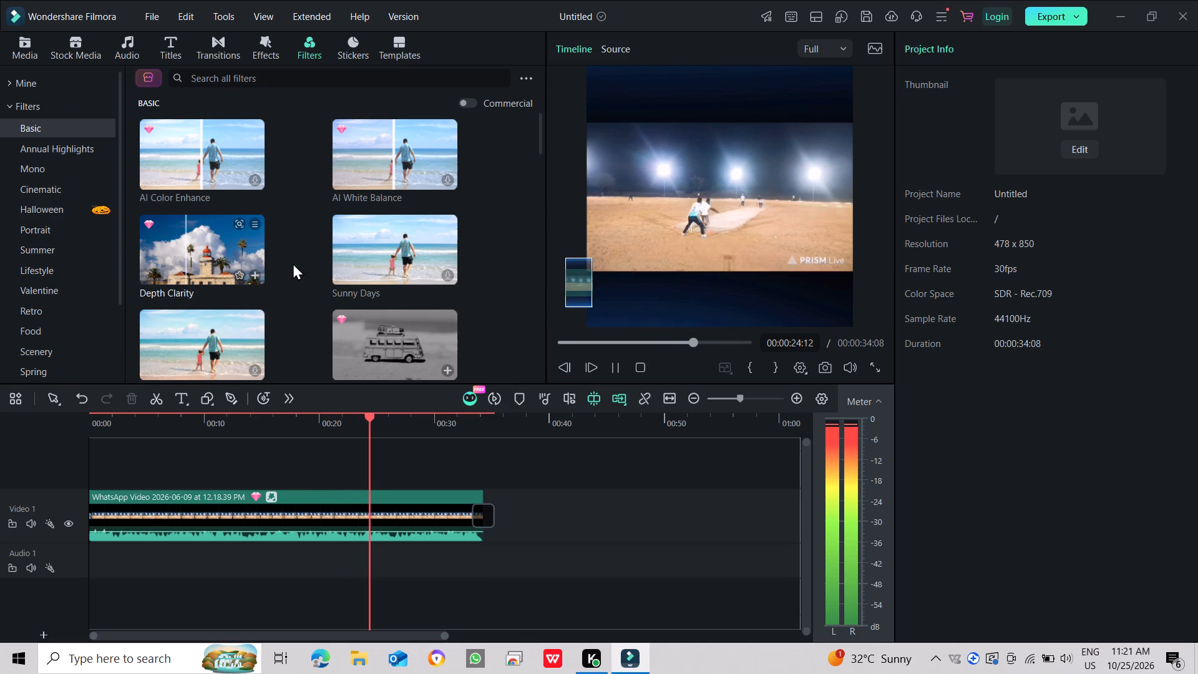
{"action": "left_click_drag", "start_coordinate": [207, 258], "coordinate": [155, 538]}
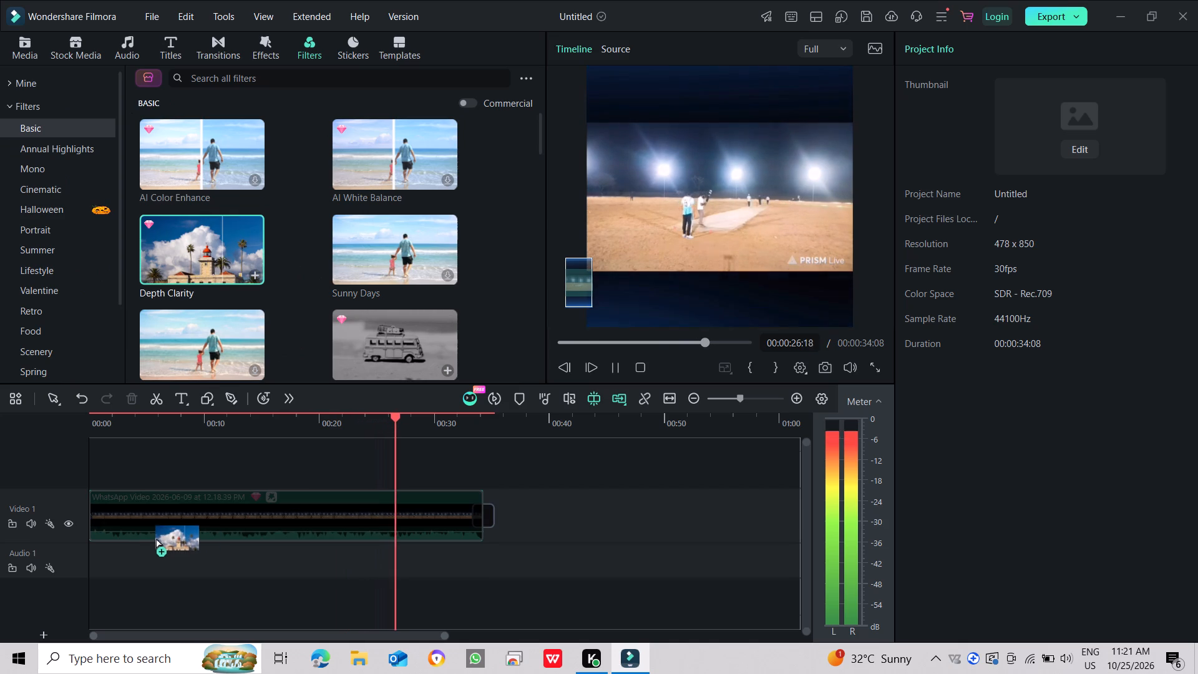
{"action": "left_click_drag", "start_coordinate": [155, 538], "coordinate": [104, 517]}
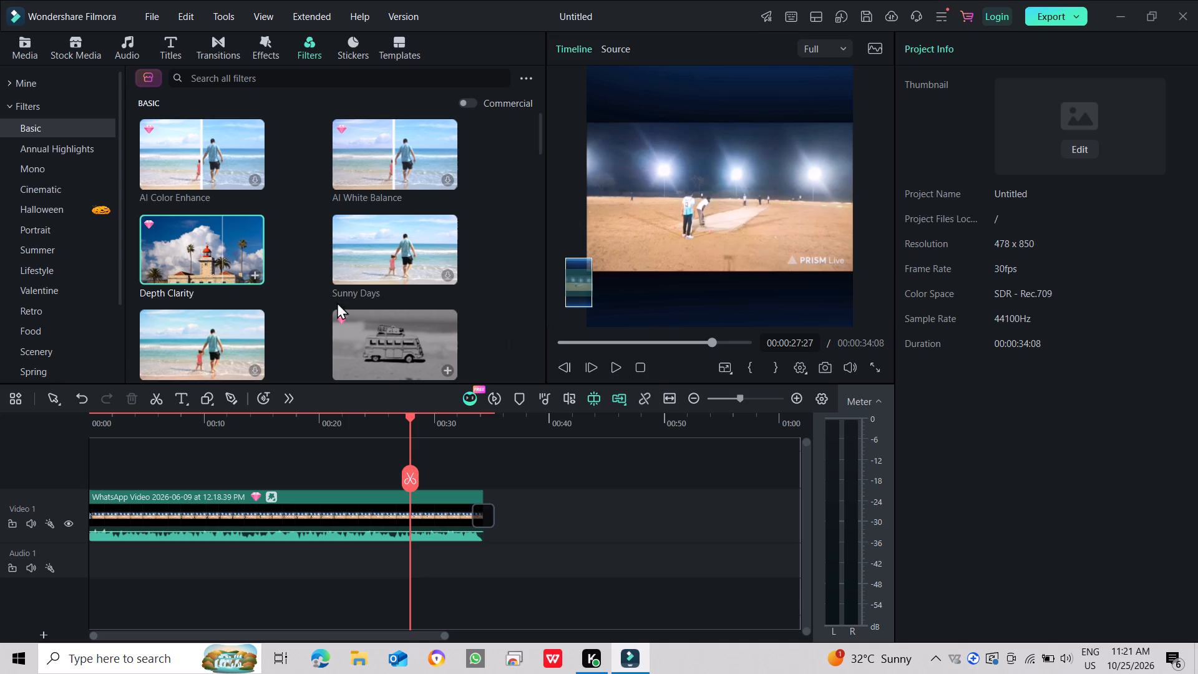
{"action": "left_click", "coordinate": [251, 273]}
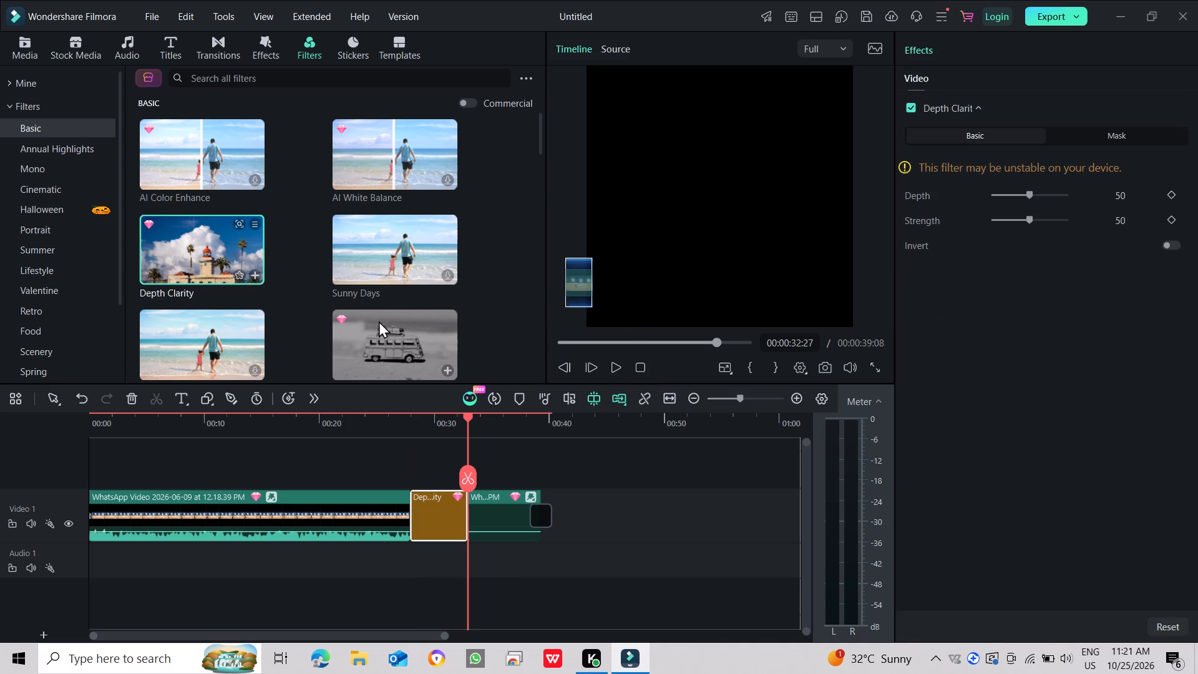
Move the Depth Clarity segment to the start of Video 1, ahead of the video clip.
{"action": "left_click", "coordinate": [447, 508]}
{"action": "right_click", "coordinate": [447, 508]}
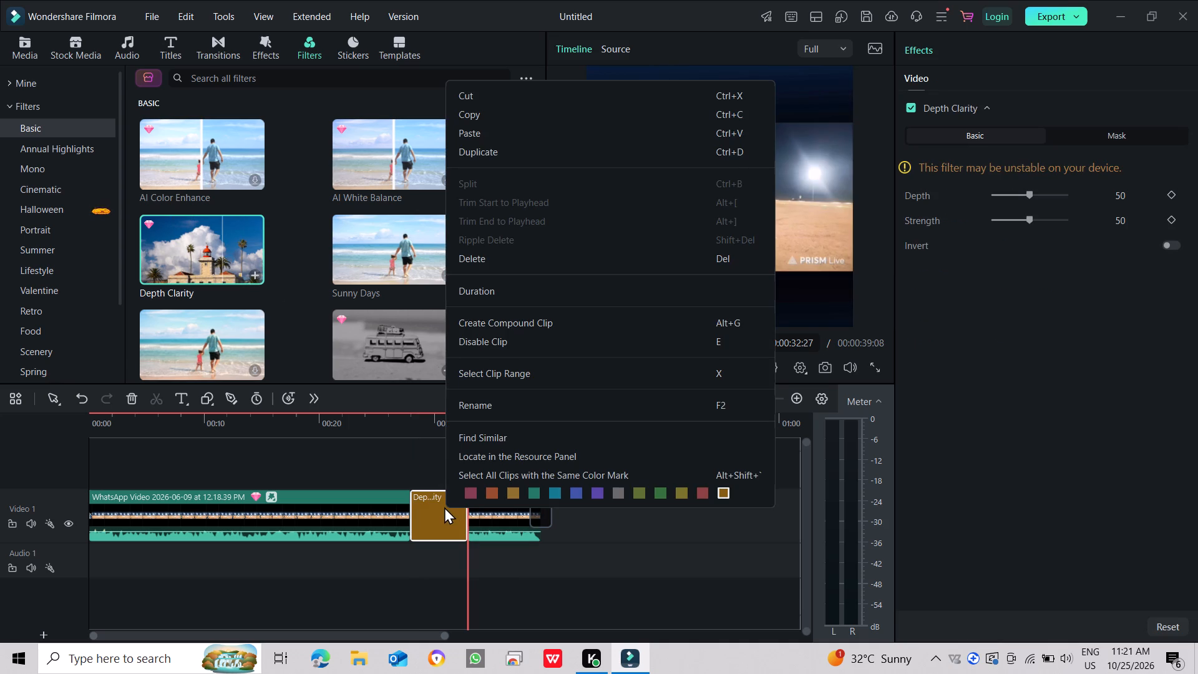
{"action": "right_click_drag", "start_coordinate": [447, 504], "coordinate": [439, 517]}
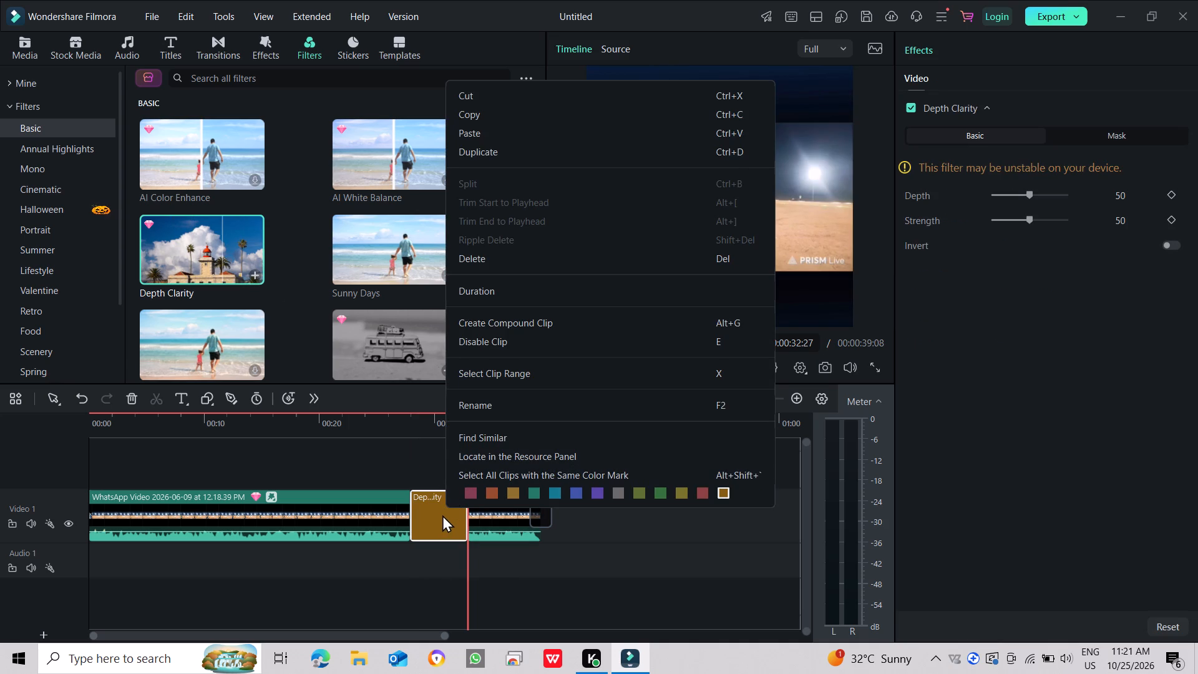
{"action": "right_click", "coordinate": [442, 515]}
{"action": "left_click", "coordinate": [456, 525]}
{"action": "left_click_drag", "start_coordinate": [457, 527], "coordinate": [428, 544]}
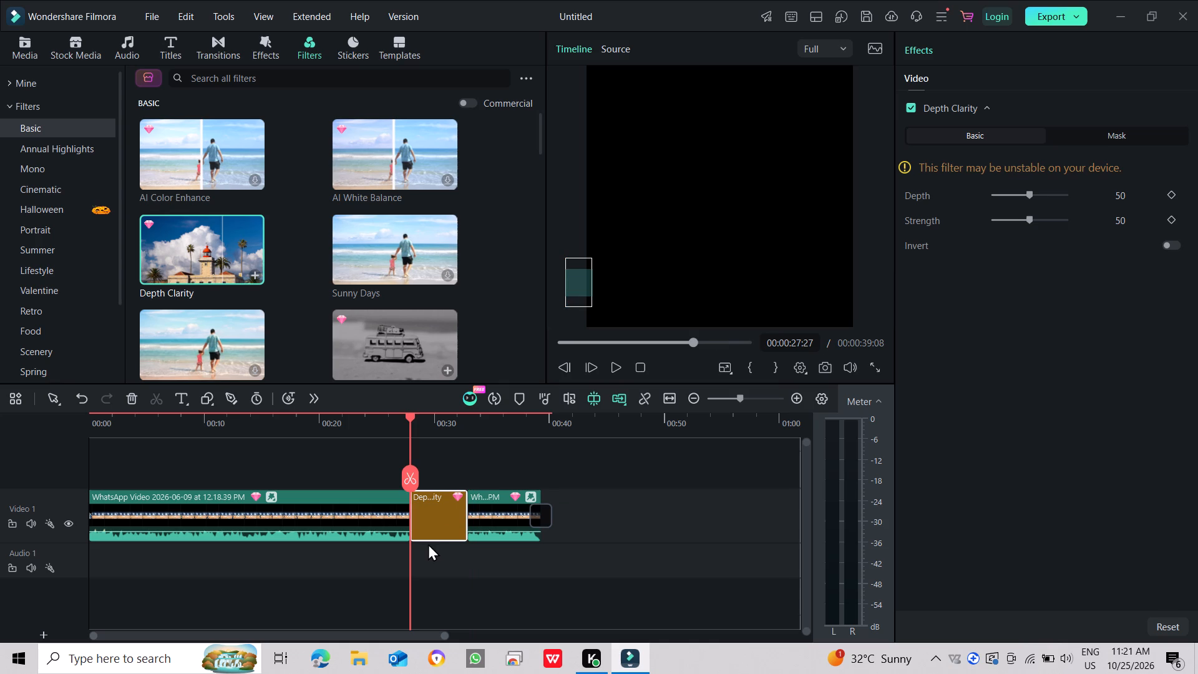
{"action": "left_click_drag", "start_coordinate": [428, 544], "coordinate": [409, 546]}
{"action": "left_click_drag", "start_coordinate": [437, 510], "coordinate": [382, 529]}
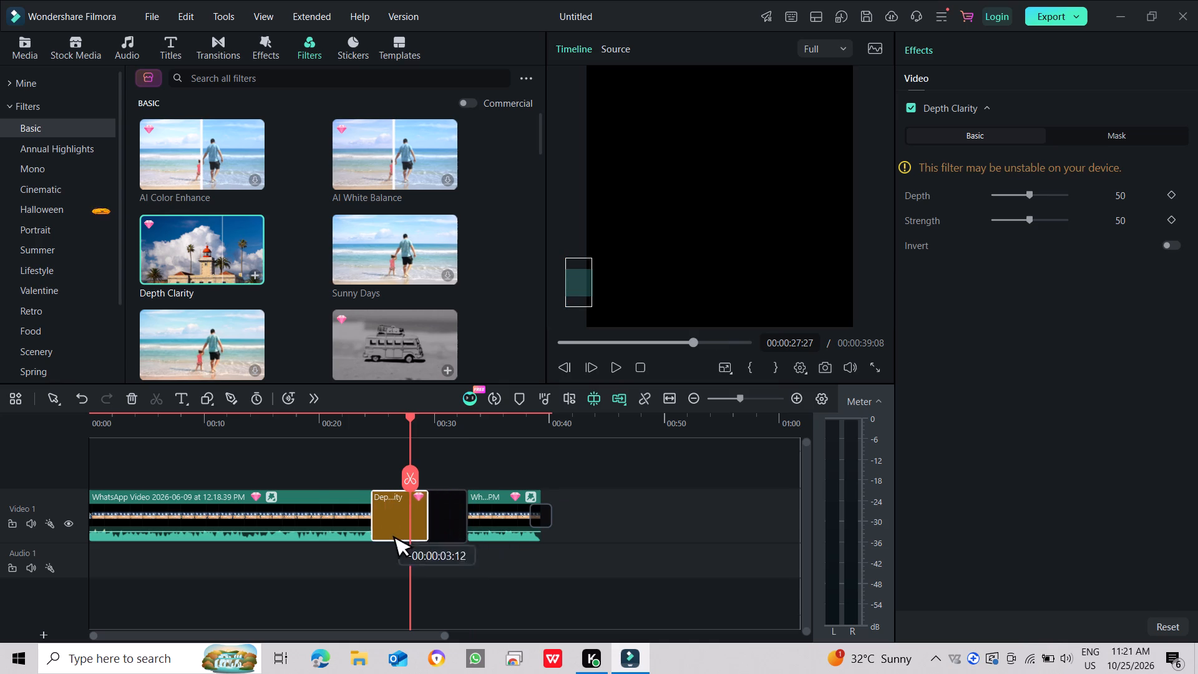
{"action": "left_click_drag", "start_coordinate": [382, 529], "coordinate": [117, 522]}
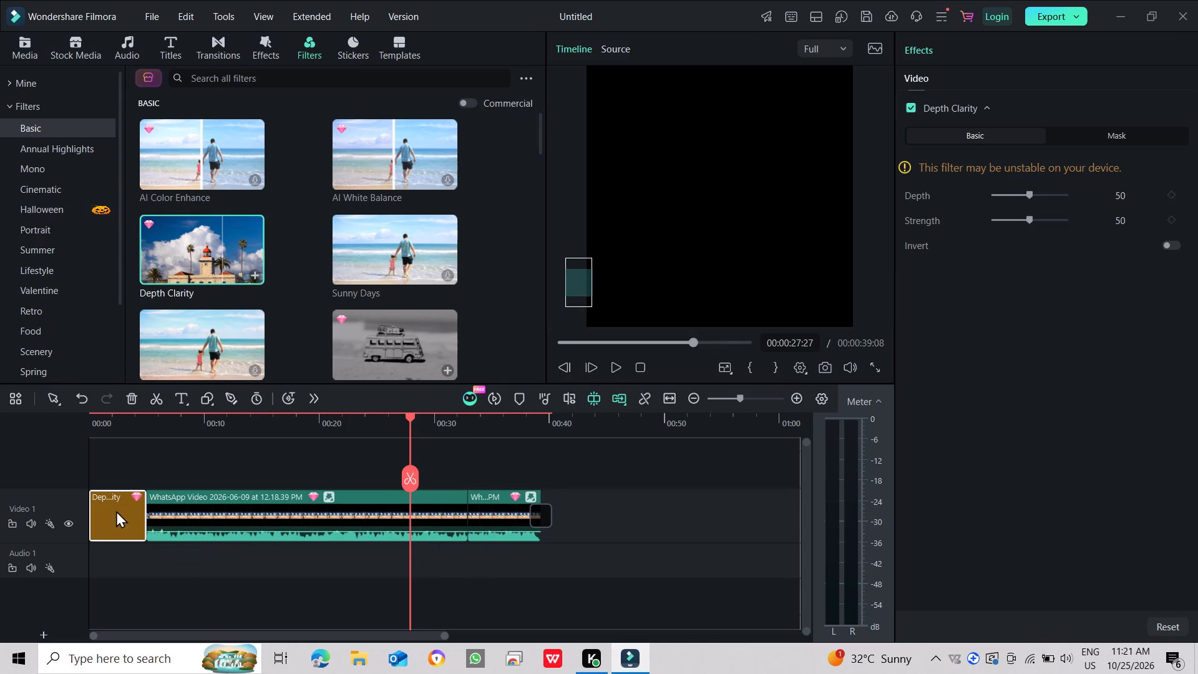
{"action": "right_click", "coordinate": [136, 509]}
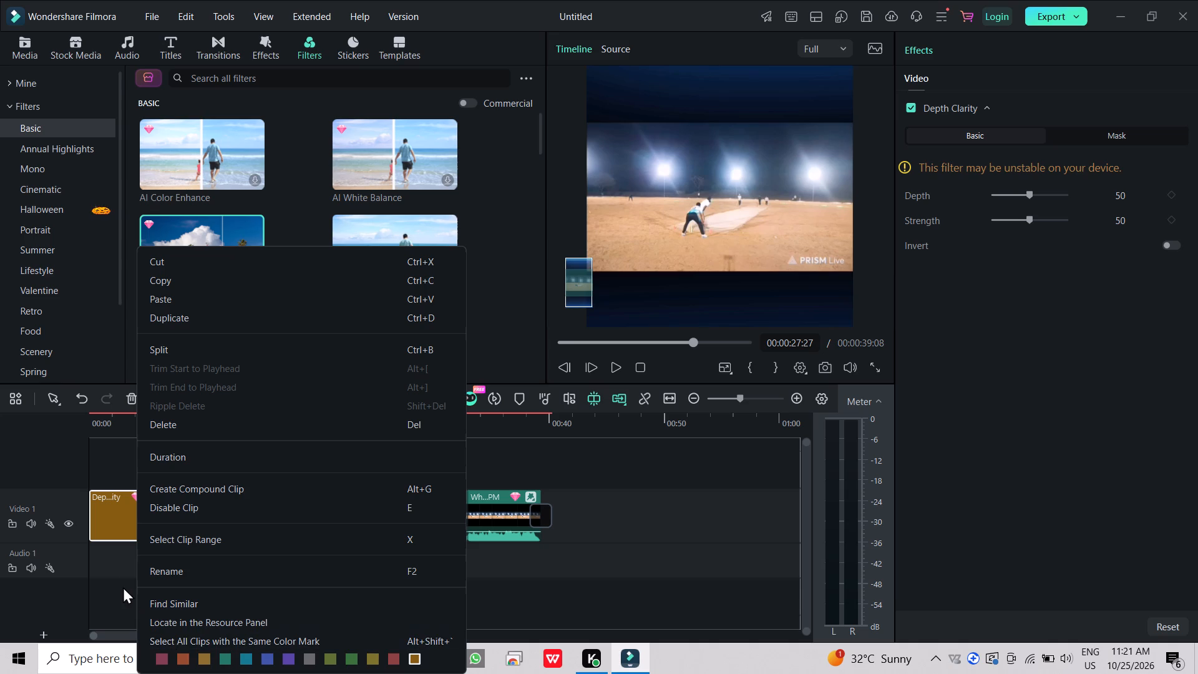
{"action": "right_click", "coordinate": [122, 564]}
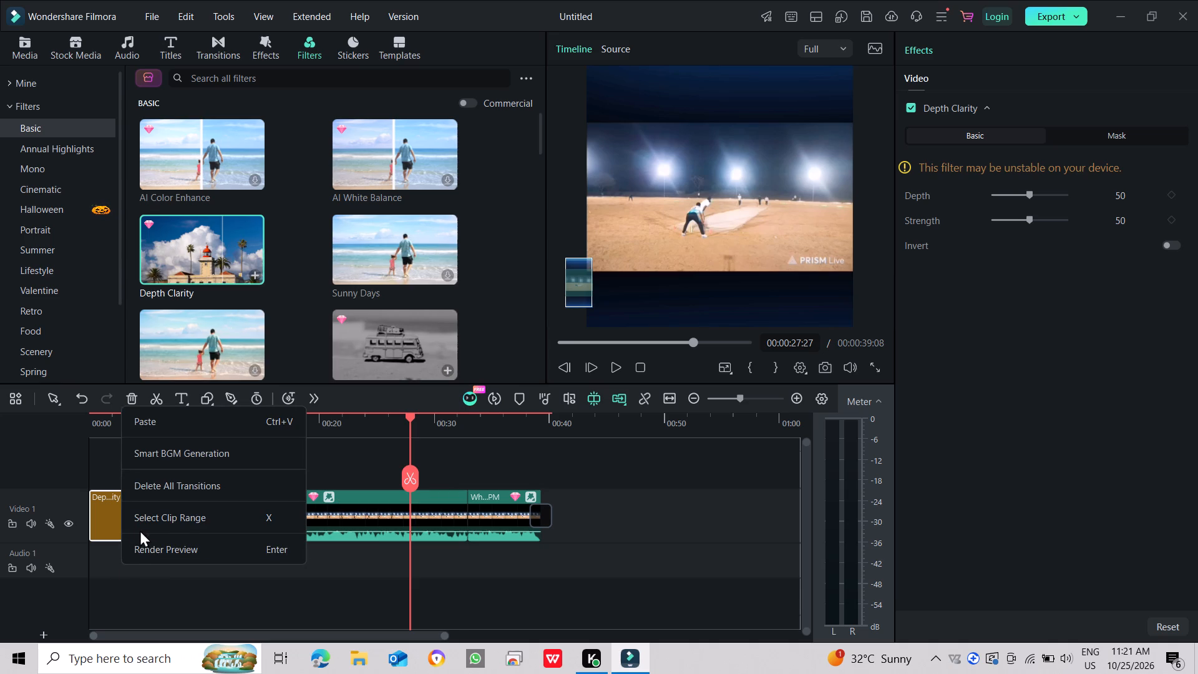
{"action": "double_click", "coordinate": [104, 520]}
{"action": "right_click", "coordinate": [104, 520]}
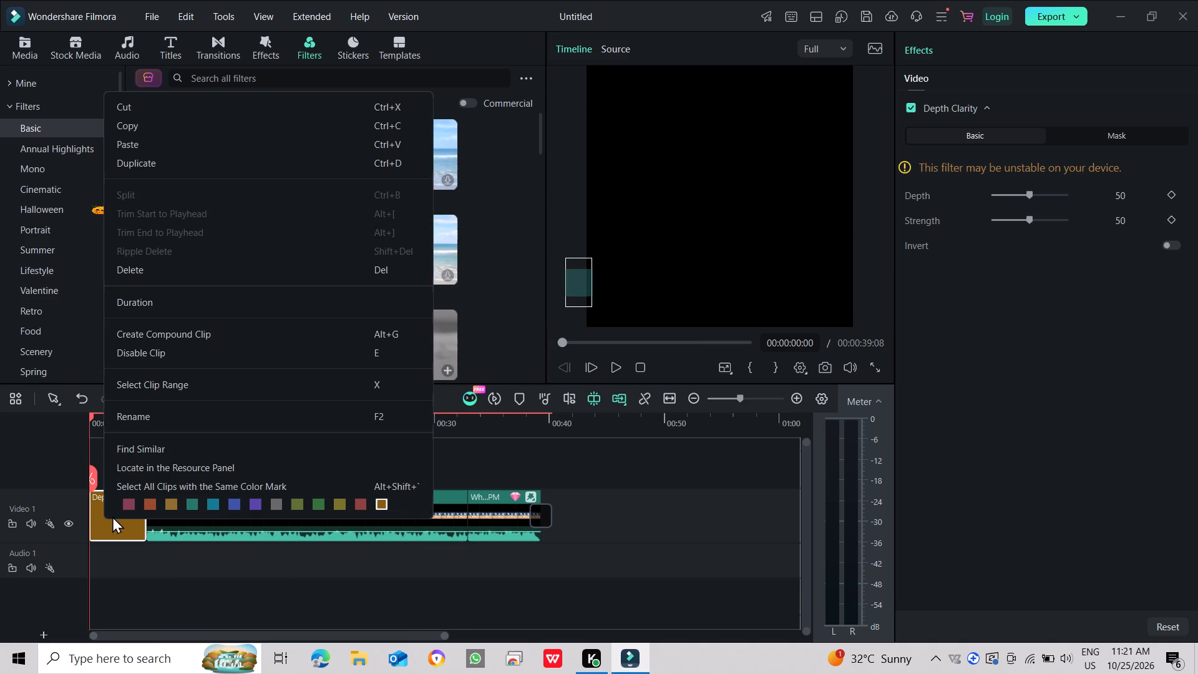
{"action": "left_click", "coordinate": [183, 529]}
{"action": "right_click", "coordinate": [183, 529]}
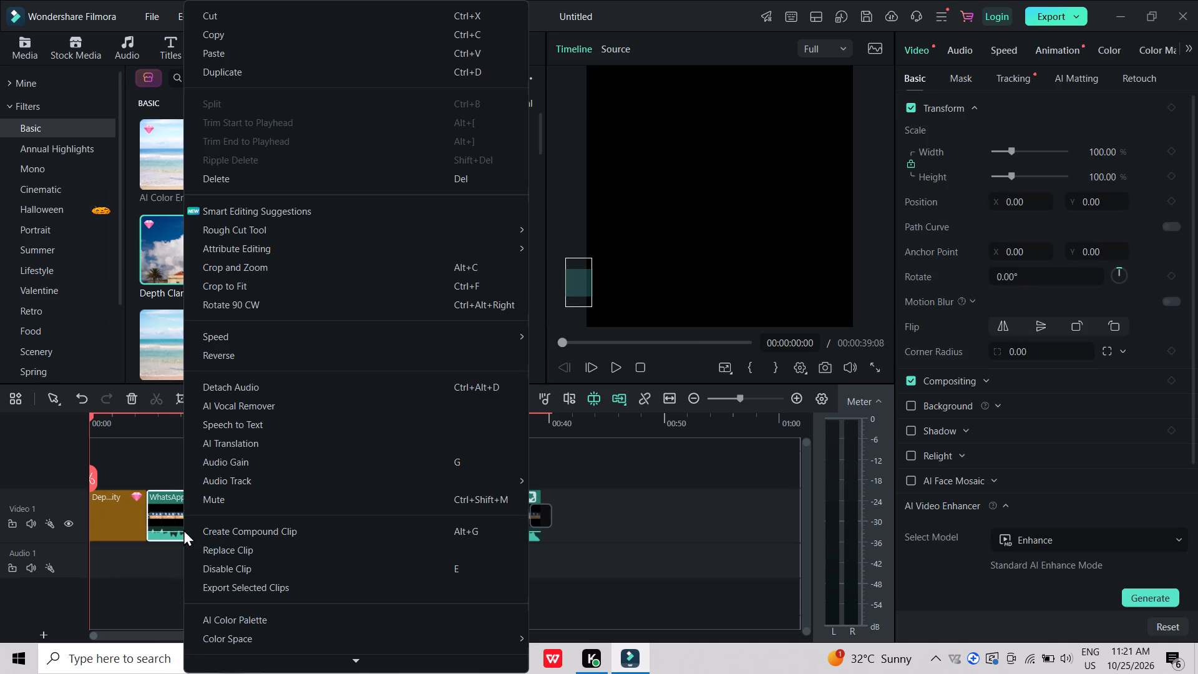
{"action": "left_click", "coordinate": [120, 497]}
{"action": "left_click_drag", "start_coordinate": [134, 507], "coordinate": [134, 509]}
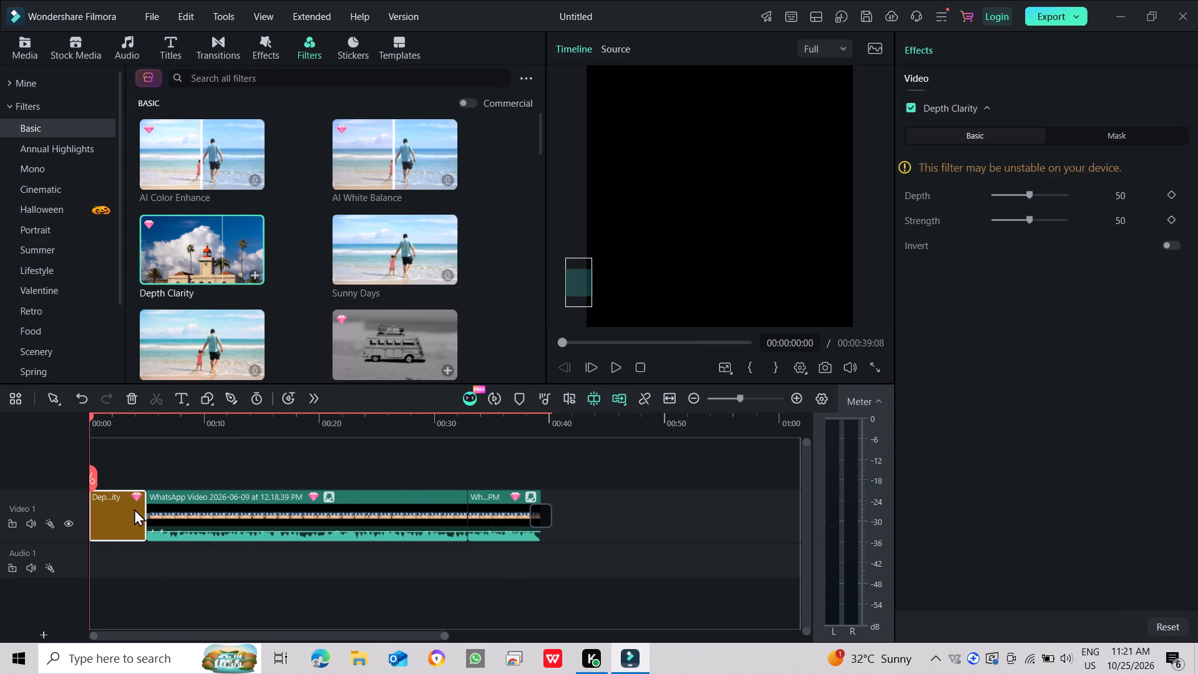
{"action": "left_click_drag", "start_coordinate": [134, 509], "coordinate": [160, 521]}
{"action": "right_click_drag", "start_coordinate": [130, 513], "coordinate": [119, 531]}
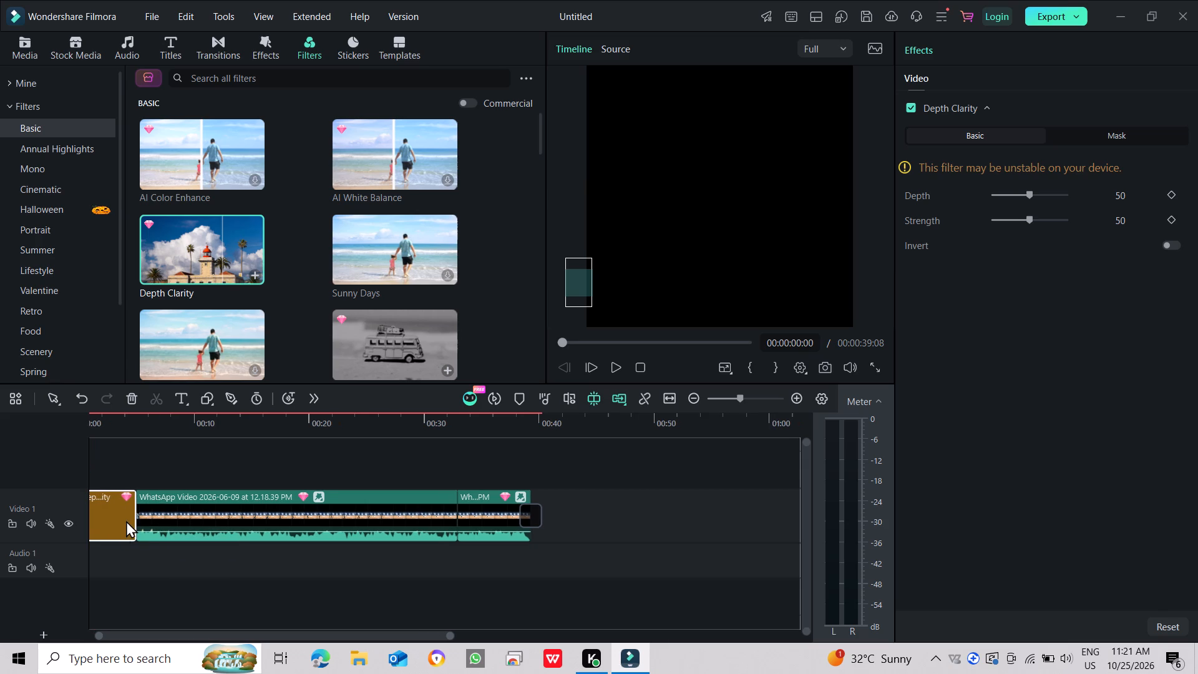
Apply a quick transition between the Depth Clarity segment and the video clip, aligned as Postfix.
{"action": "right_click", "coordinate": [130, 517]}
{"action": "left_click", "coordinate": [179, 531]}
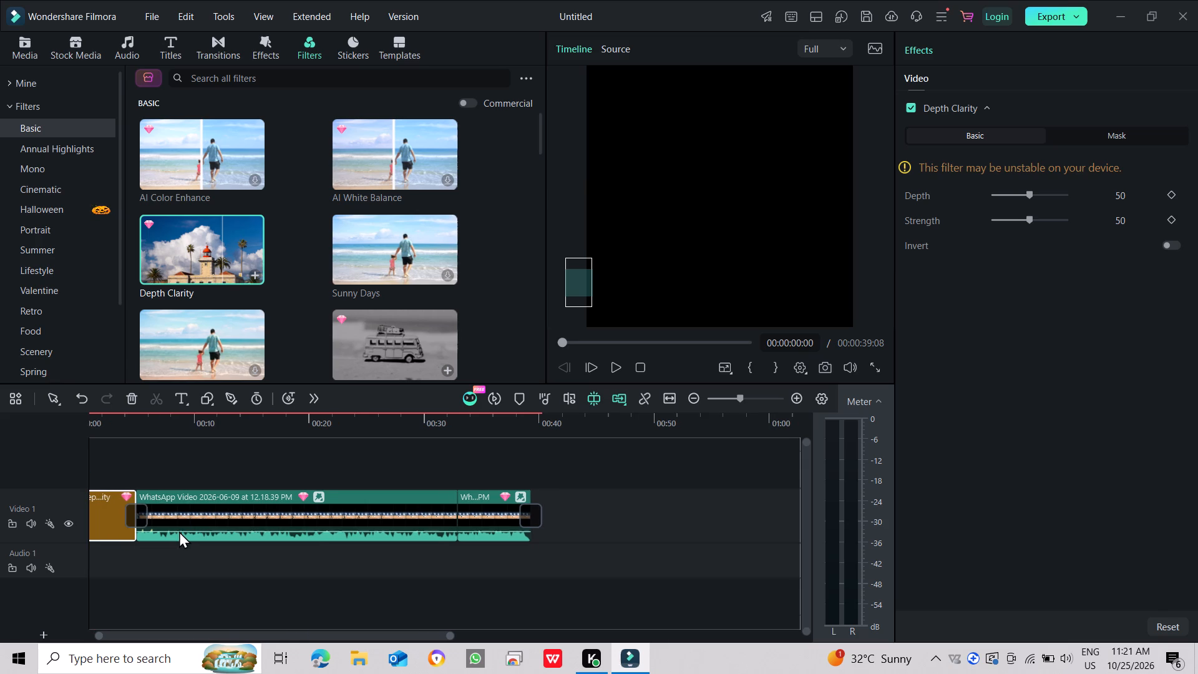
{"action": "left_click_drag", "start_coordinate": [136, 513], "coordinate": [155, 519]}
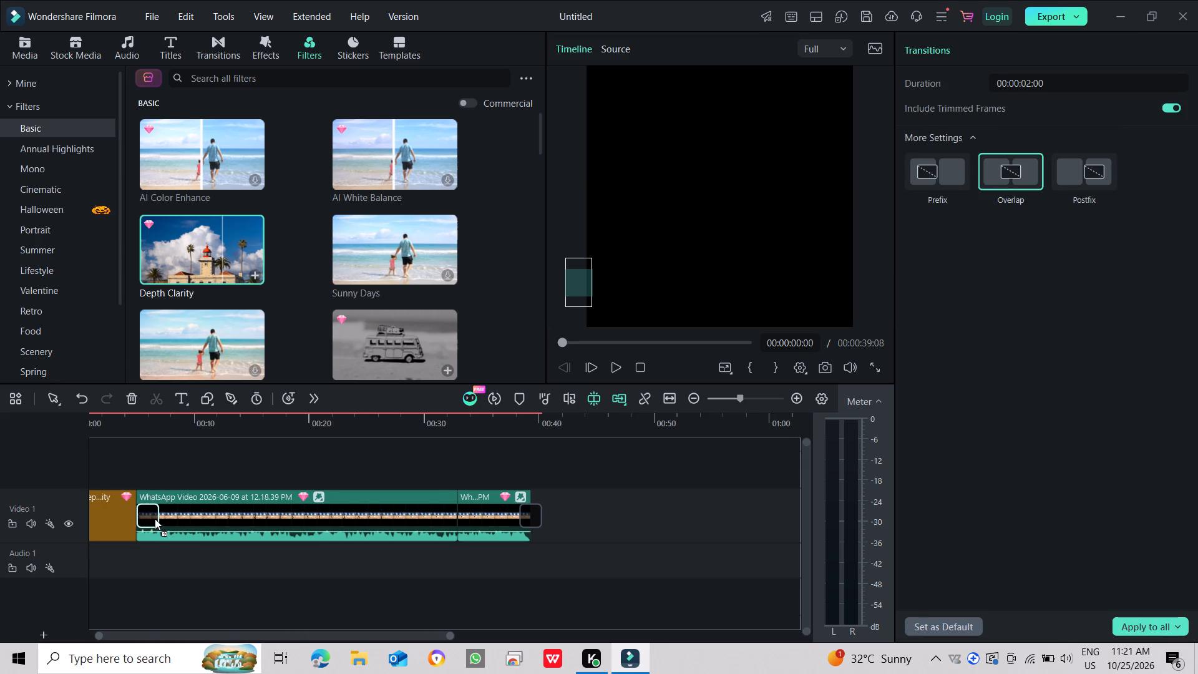
{"action": "left_click_drag", "start_coordinate": [155, 519], "coordinate": [157, 520]}
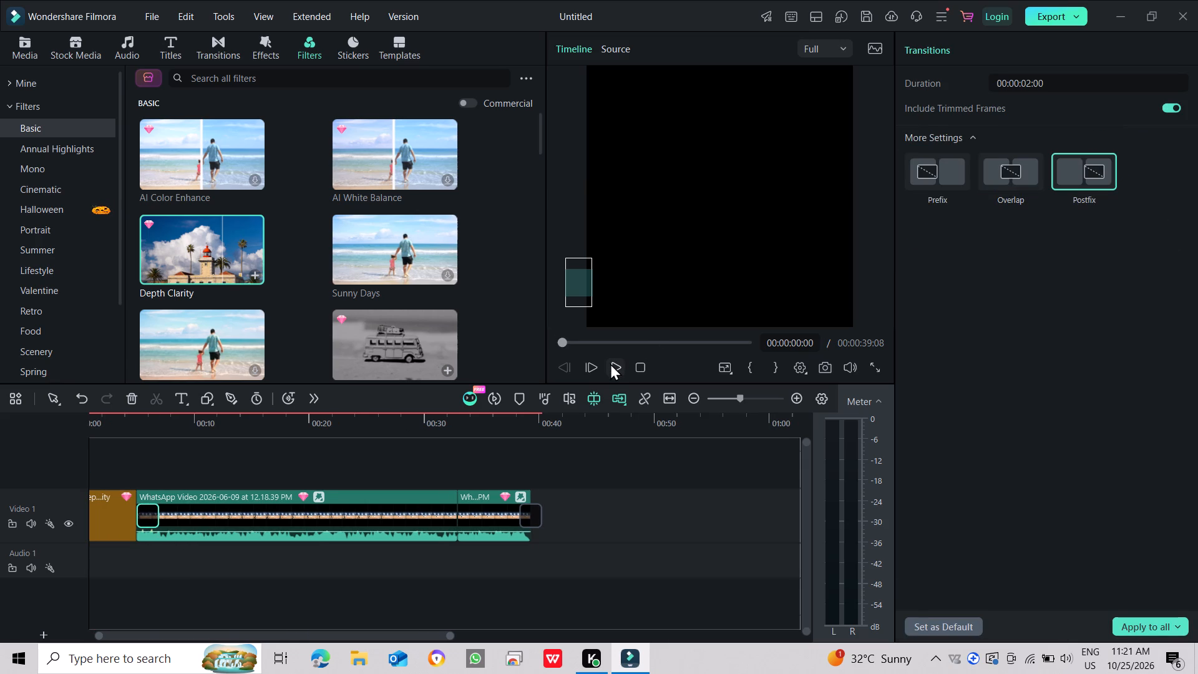
Play the timeline from the start and cut the Depth Clarity segment from the beginning of Video 1.
{"action": "left_click", "coordinate": [610, 363]}
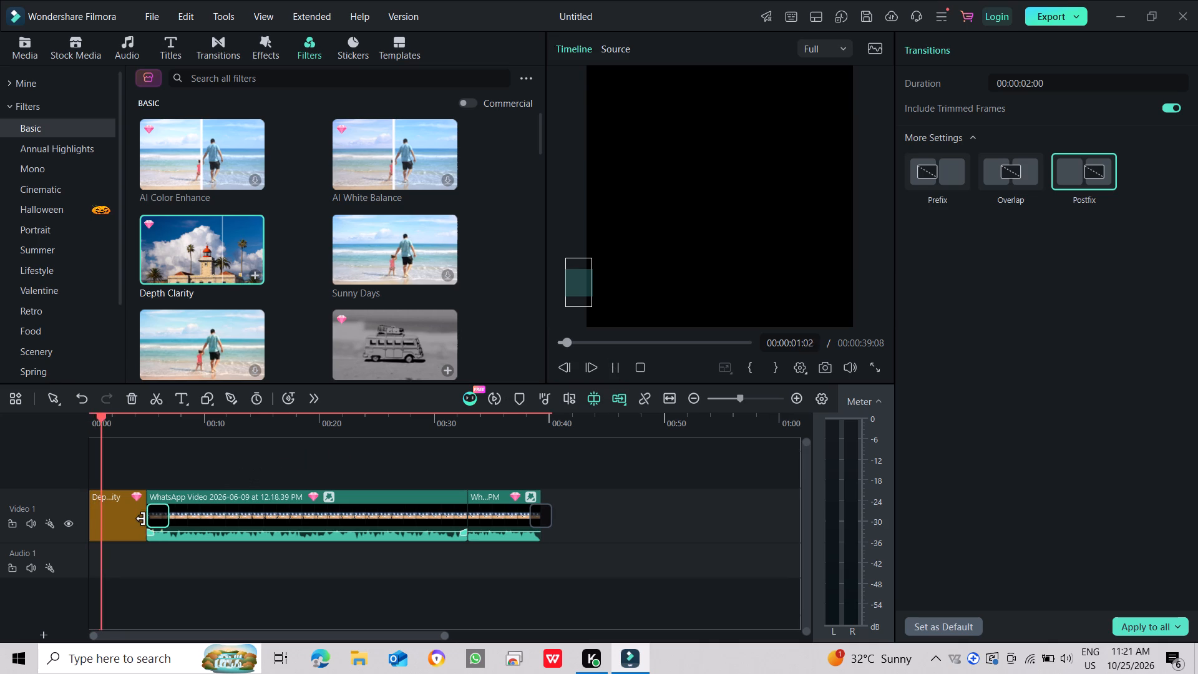
{"action": "right_click", "coordinate": [141, 519]}
{"action": "right_click", "coordinate": [110, 517]}
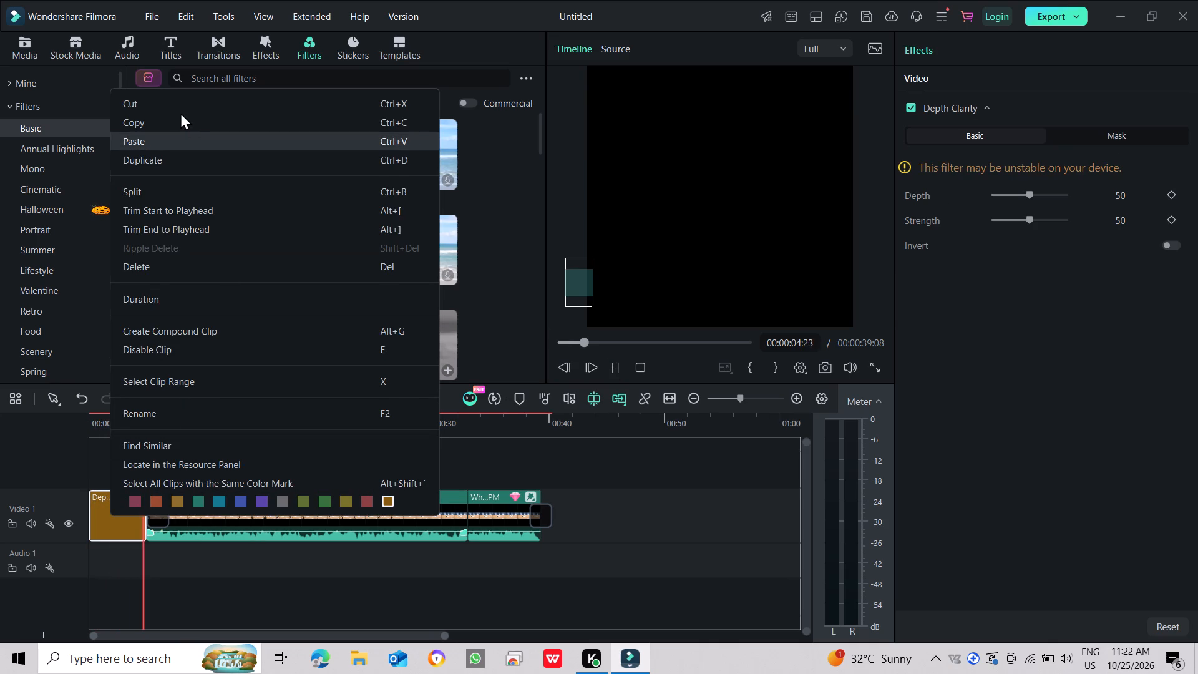
{"action": "left_click", "coordinate": [145, 104]}
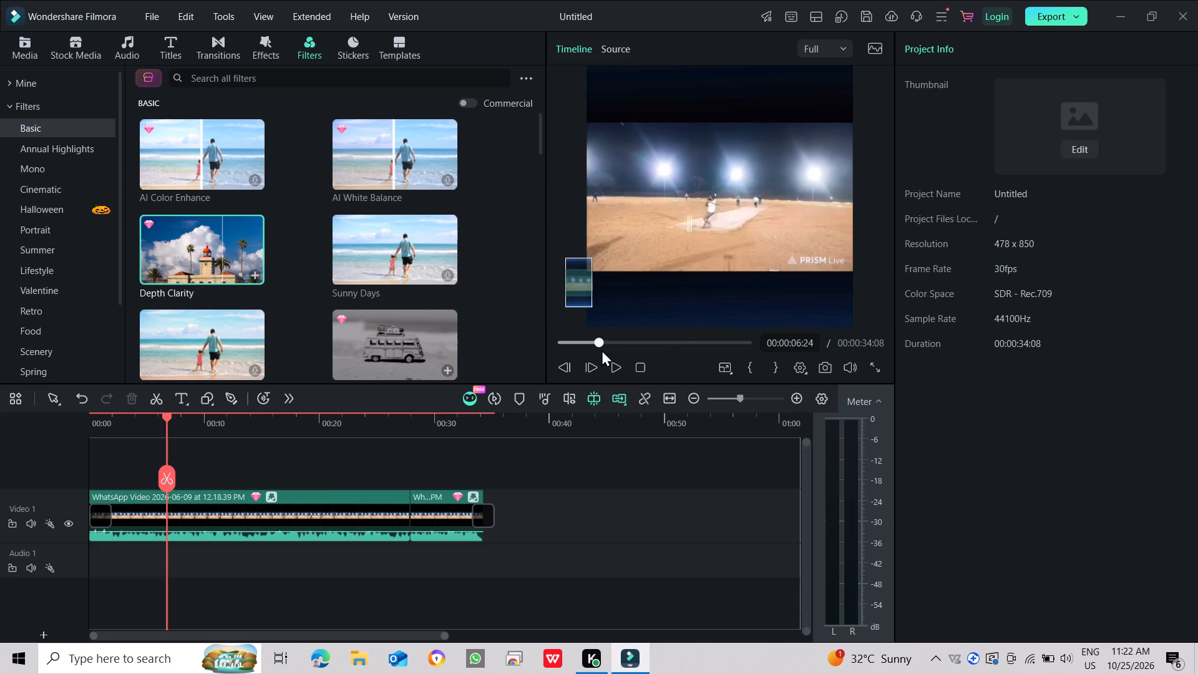
Play the edited video clip and return the playhead to its beginning.
{"action": "left_click", "coordinate": [613, 362]}
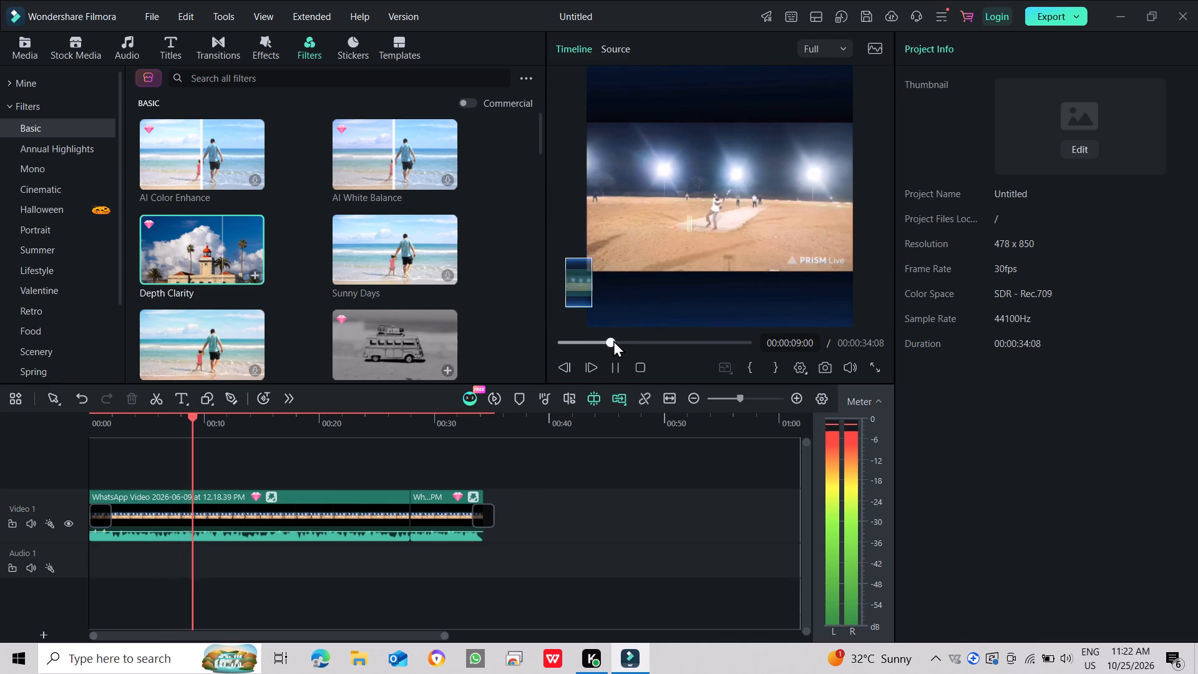
{"action": "left_click_drag", "start_coordinate": [613, 340], "coordinate": [500, 339]}
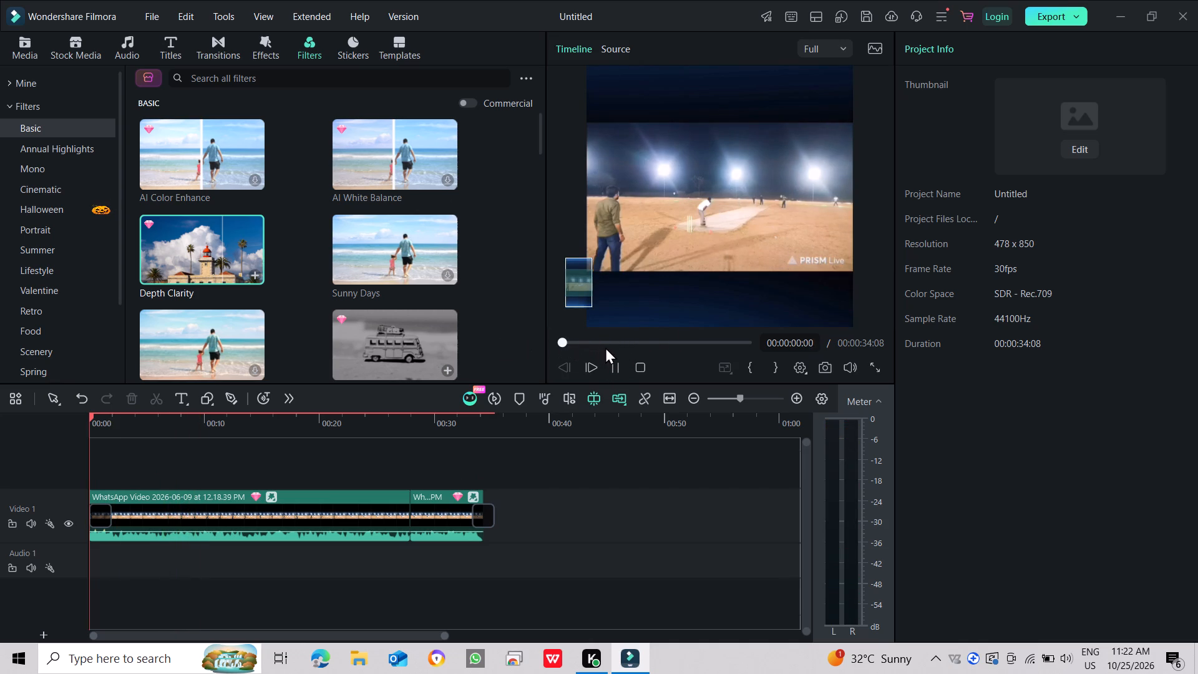
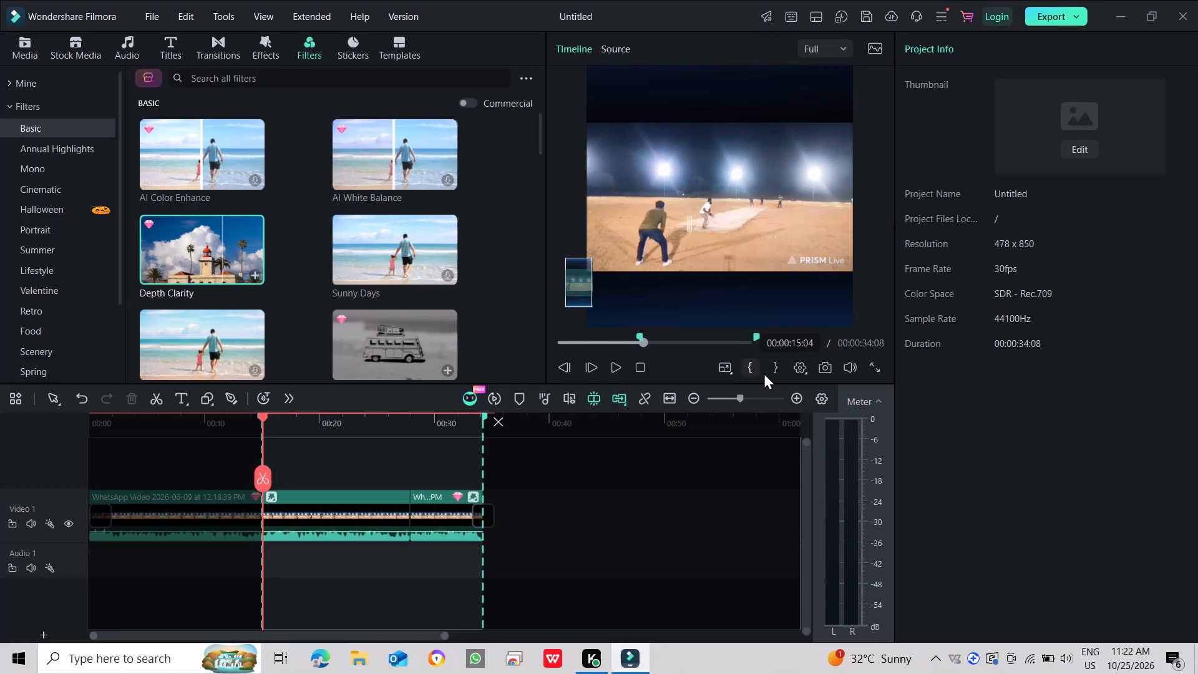
Split the first video clip on Video 1 at 00:00:15:04 and clear the in/out range marks.
{"action": "left_click", "coordinate": [773, 372]}
{"action": "left_click", "coordinate": [509, 479]}
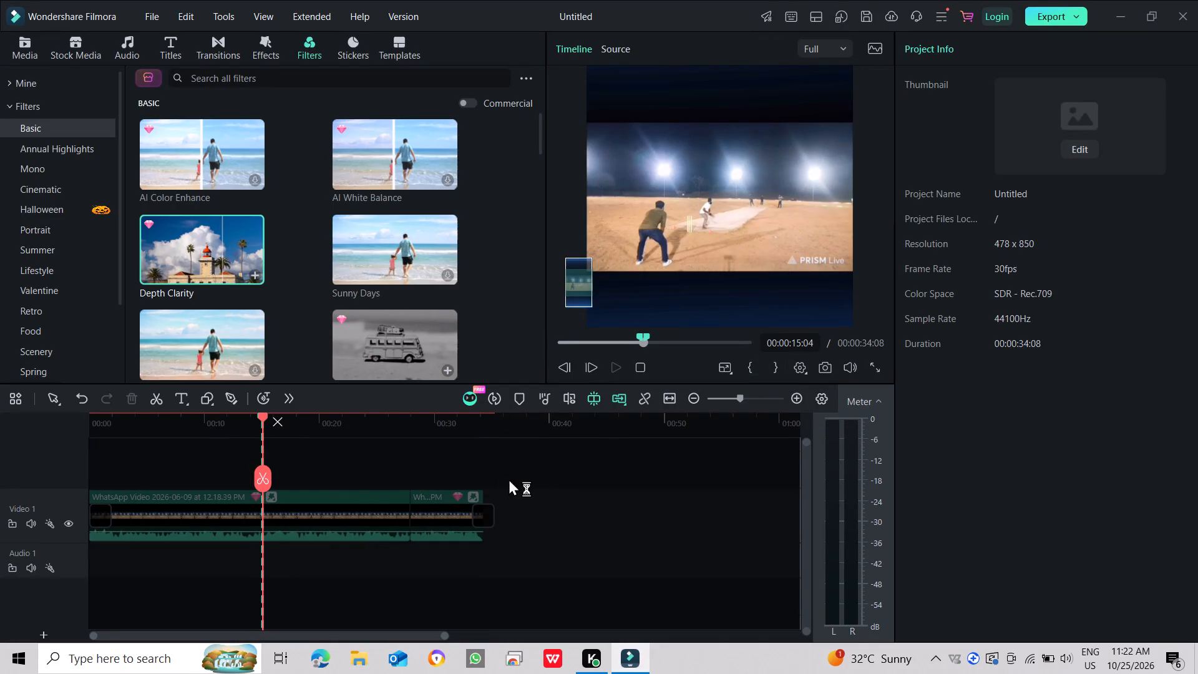
{"action": "left_click", "coordinate": [333, 481]}
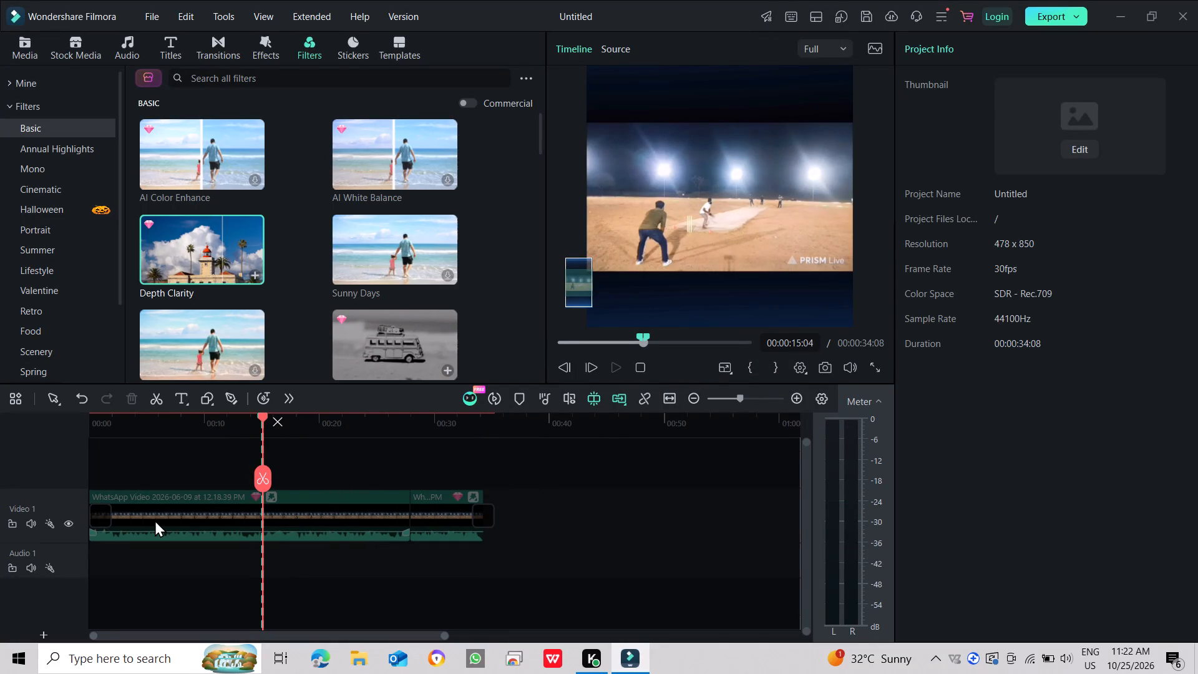
{"action": "left_click", "coordinate": [151, 520]}
{"action": "triple_click", "coordinate": [147, 522]}
{"action": "left_click", "coordinate": [155, 520]}
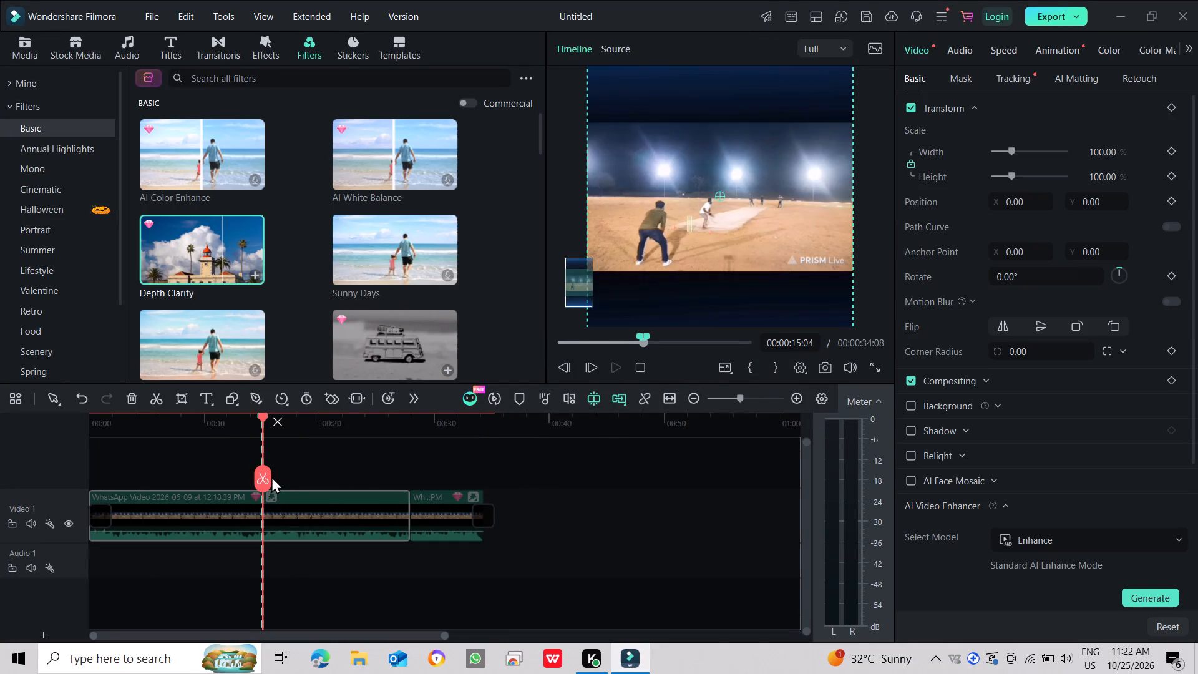
{"action": "left_click", "coordinate": [270, 475]}
{"action": "left_click", "coordinate": [275, 422]}
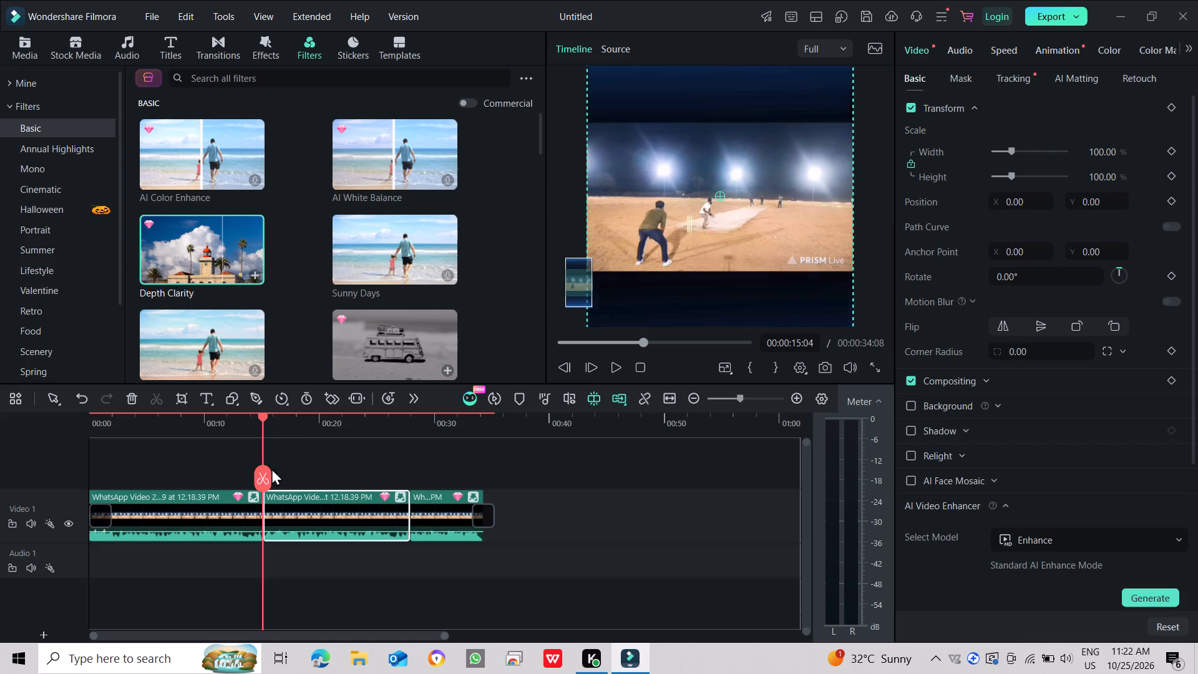
Select the opening segment of the split video clip on Video 1.
{"action": "left_click", "coordinate": [334, 522]}
{"action": "left_click", "coordinate": [239, 539]}
{"action": "left_click", "coordinate": [213, 532]}
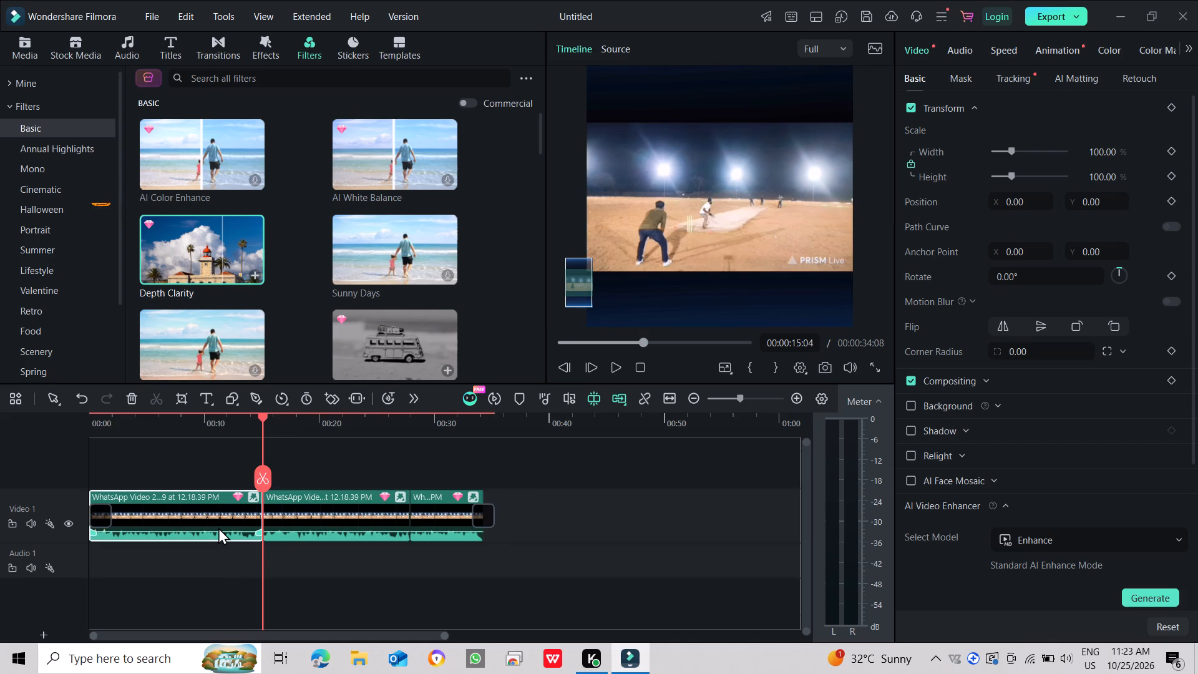
{"action": "left_click", "coordinate": [218, 527]}
{"action": "right_click", "coordinate": [218, 526]}
{"action": "left_click", "coordinate": [205, 515]}
Browse the Trending templates and preview Travel Memories Intro 01.
{"action": "left_click", "coordinate": [397, 57]}
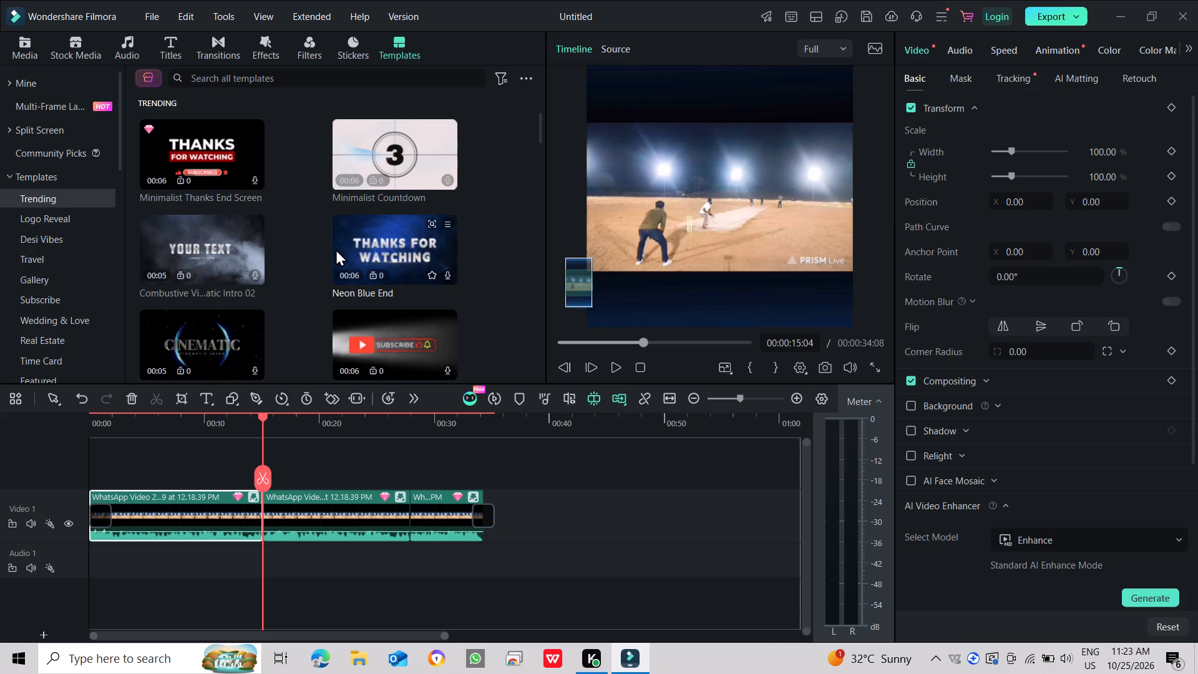
{"action": "scroll", "coordinate": [278, 294], "scroll_direction": "down", "scroll_amount": 1}
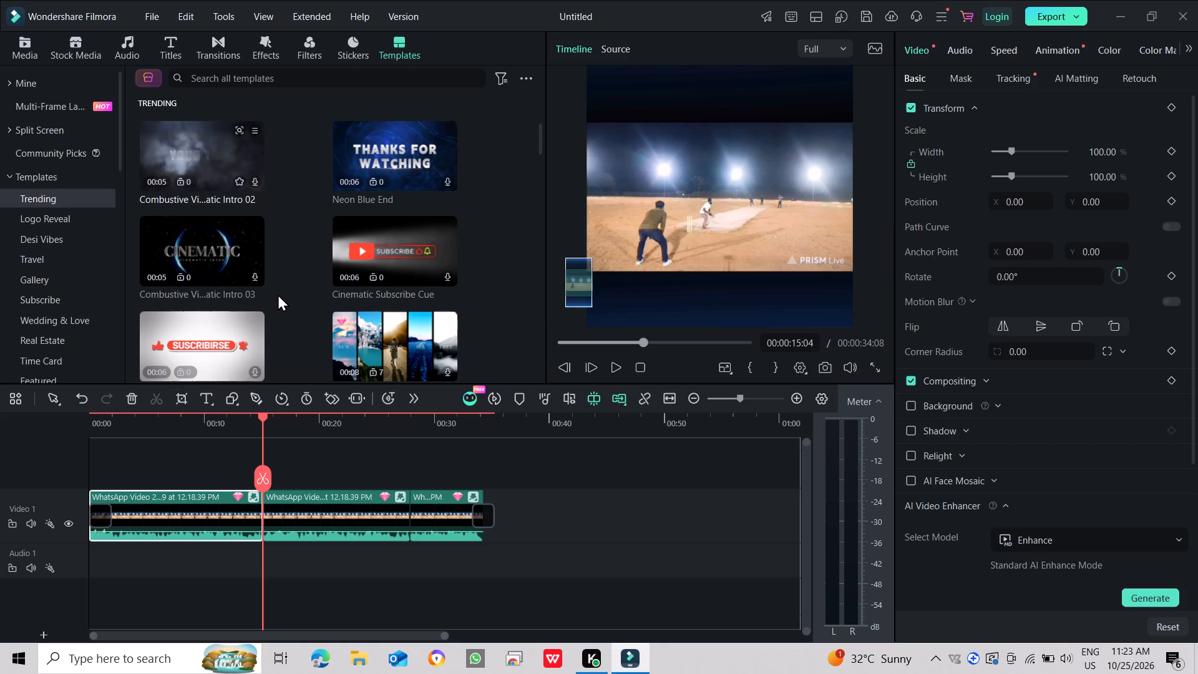
{"action": "scroll", "coordinate": [293, 286], "scroll_direction": "down", "scroll_amount": 2}
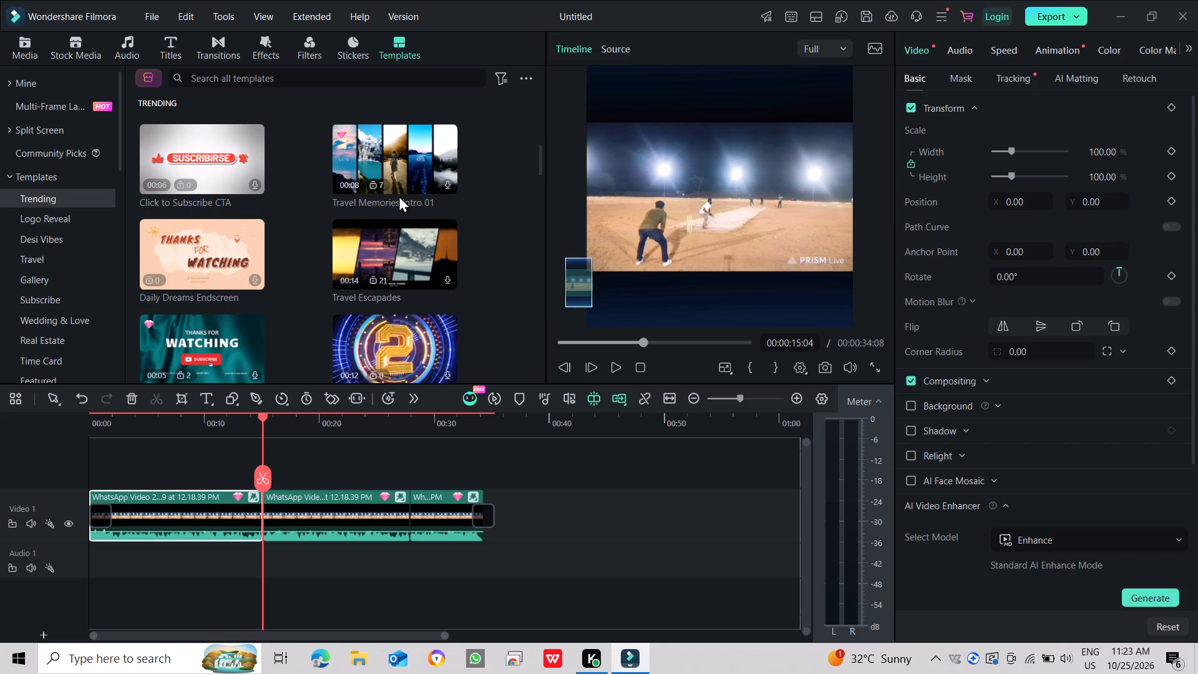
{"action": "left_click", "coordinate": [385, 149]}
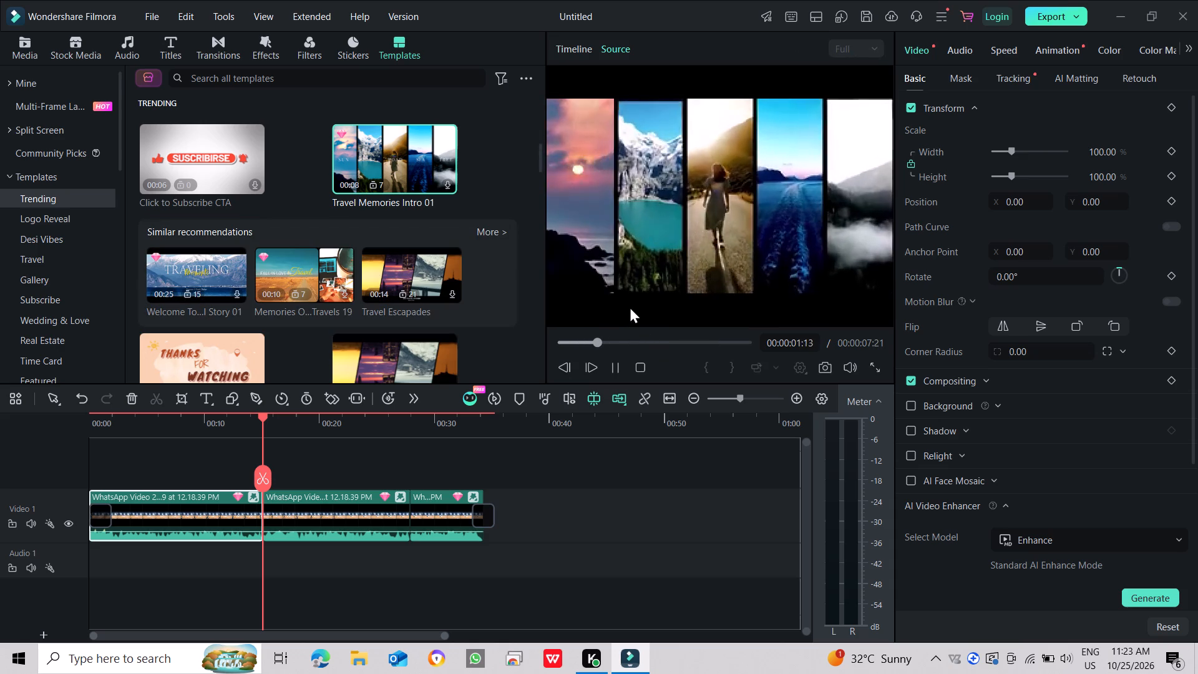
{"action": "left_click", "coordinate": [582, 217]}
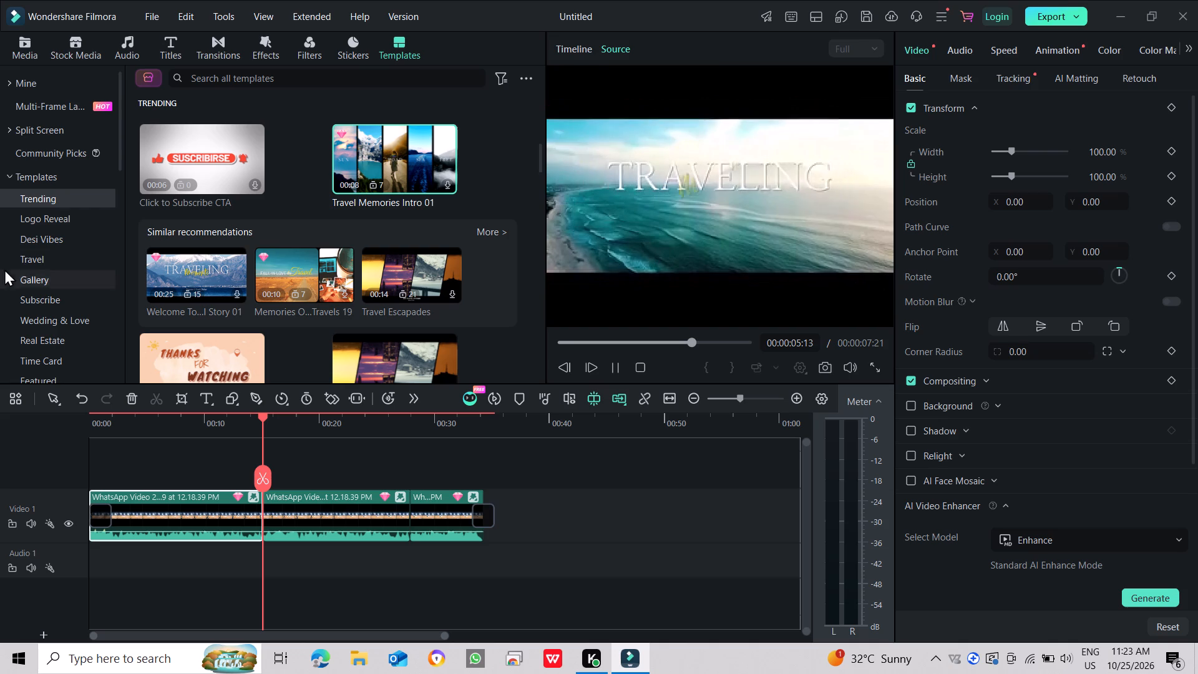
{"action": "scroll", "coordinate": [421, 240], "scroll_direction": "up", "scroll_amount": 1}
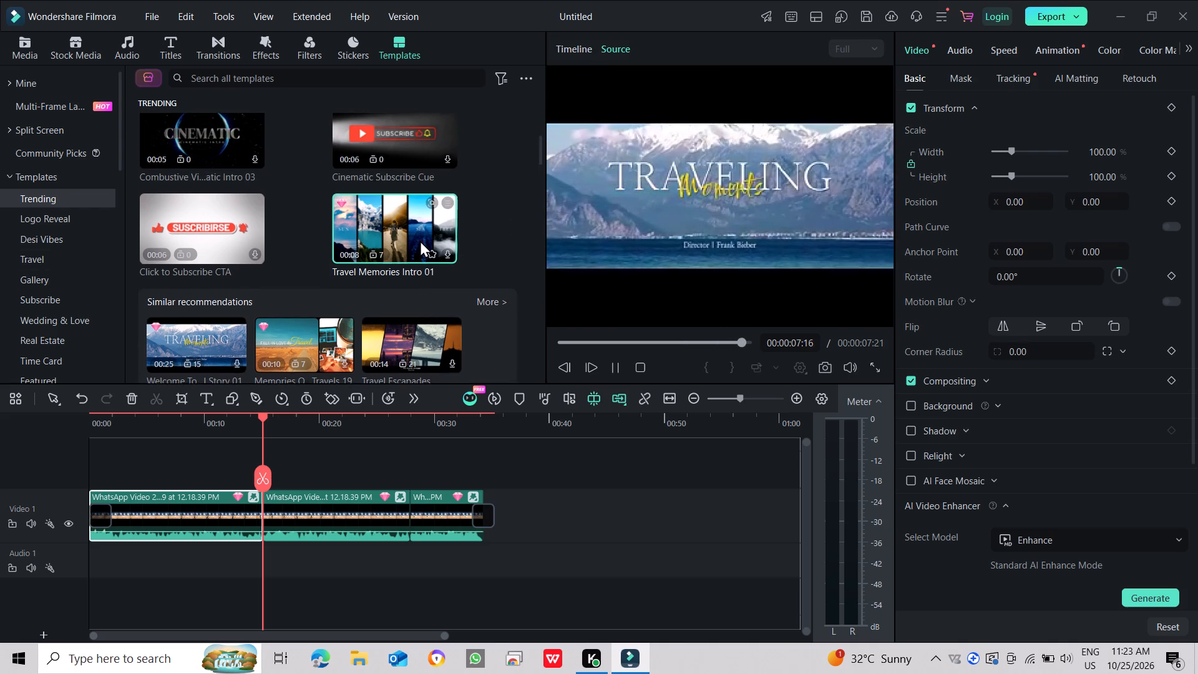
{"action": "scroll", "coordinate": [416, 244], "scroll_direction": "down", "scroll_amount": 1}
{"action": "scroll", "coordinate": [379, 208], "scroll_direction": "up", "scroll_amount": 2}
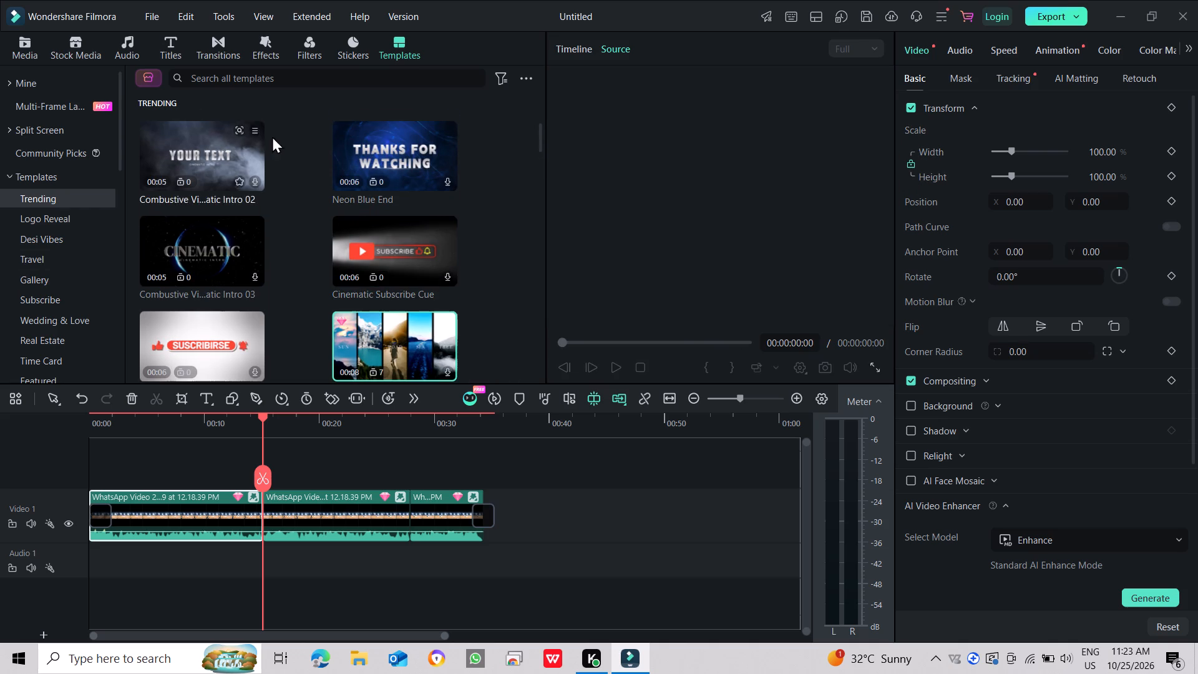
Search the templates for cricket and preview the Cricket Fever 05 template.
{"action": "left_click", "coordinate": [193, 80]}
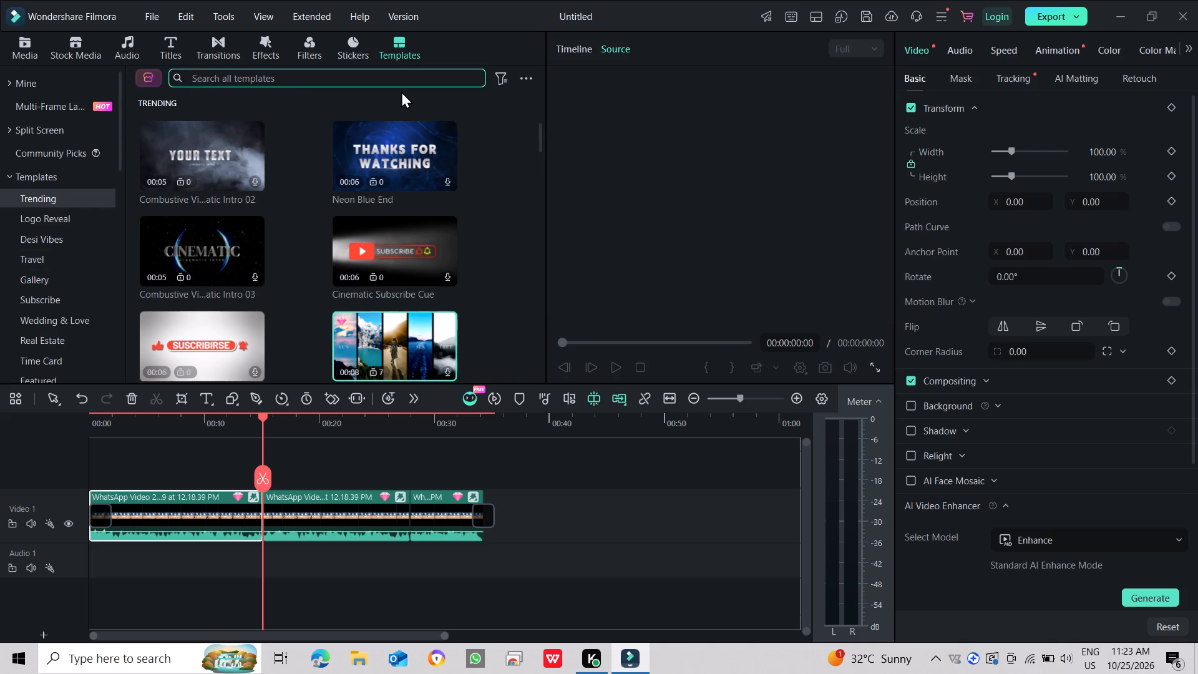
{"action": "key", "text": "c"}
{"action": "key", "text": "r"}
{"action": "type", "text": "icket"}
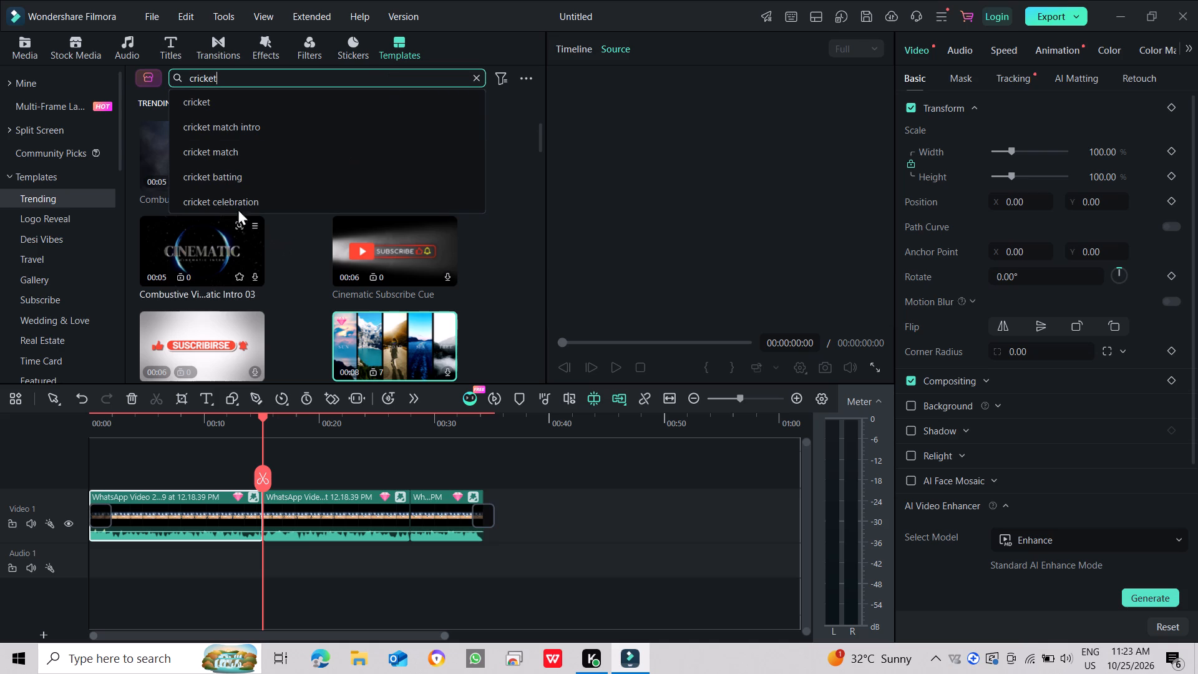
{"action": "left_click", "coordinate": [203, 104]}
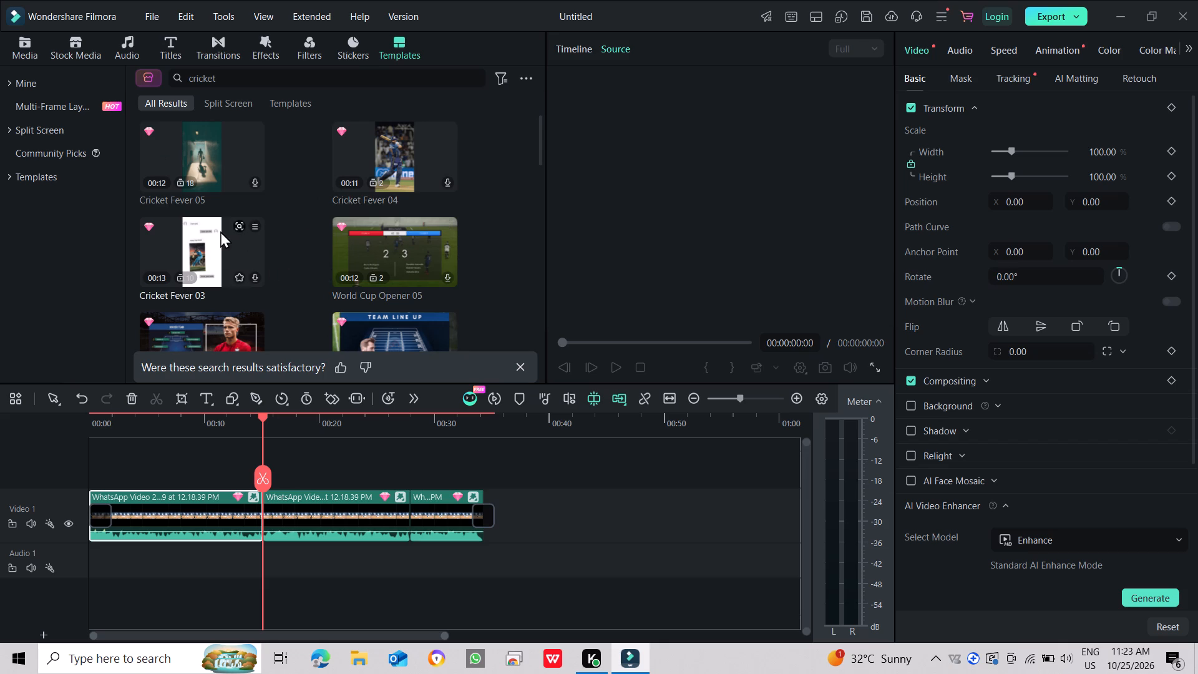
{"action": "left_click", "coordinate": [230, 159]}
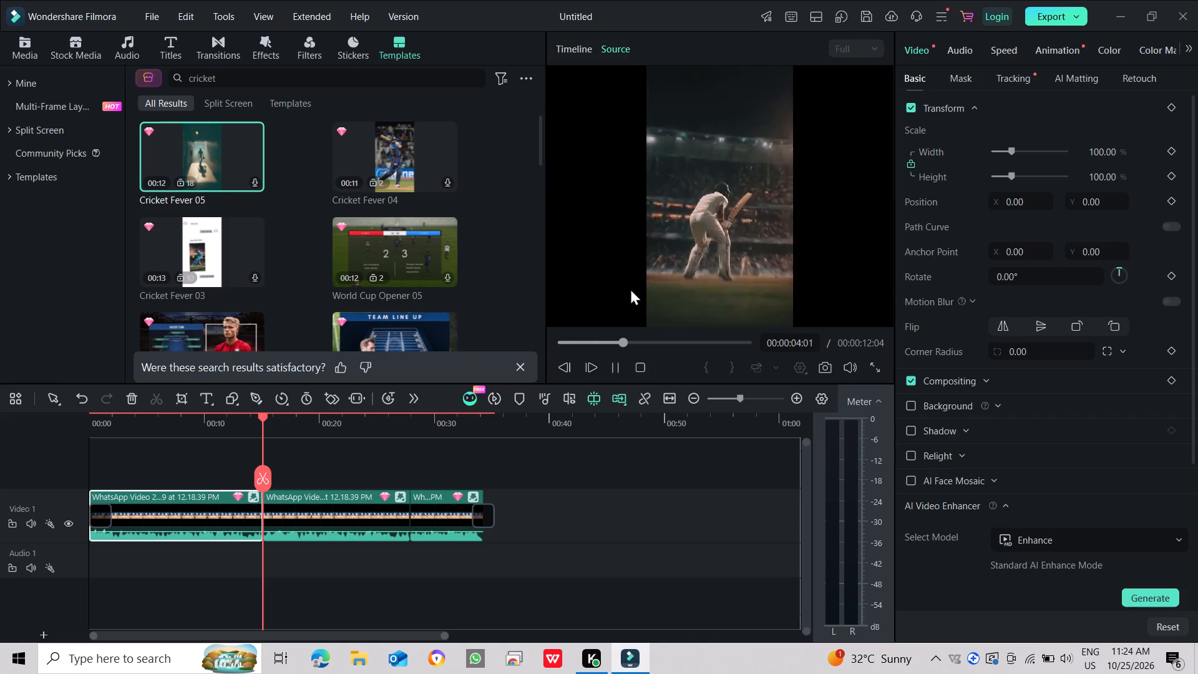
Look further through the cricket template results and preview the E-Sports template number 04 with the Game Day title.
{"action": "scroll", "coordinate": [438, 330], "scroll_direction": "down", "scroll_amount": 1}
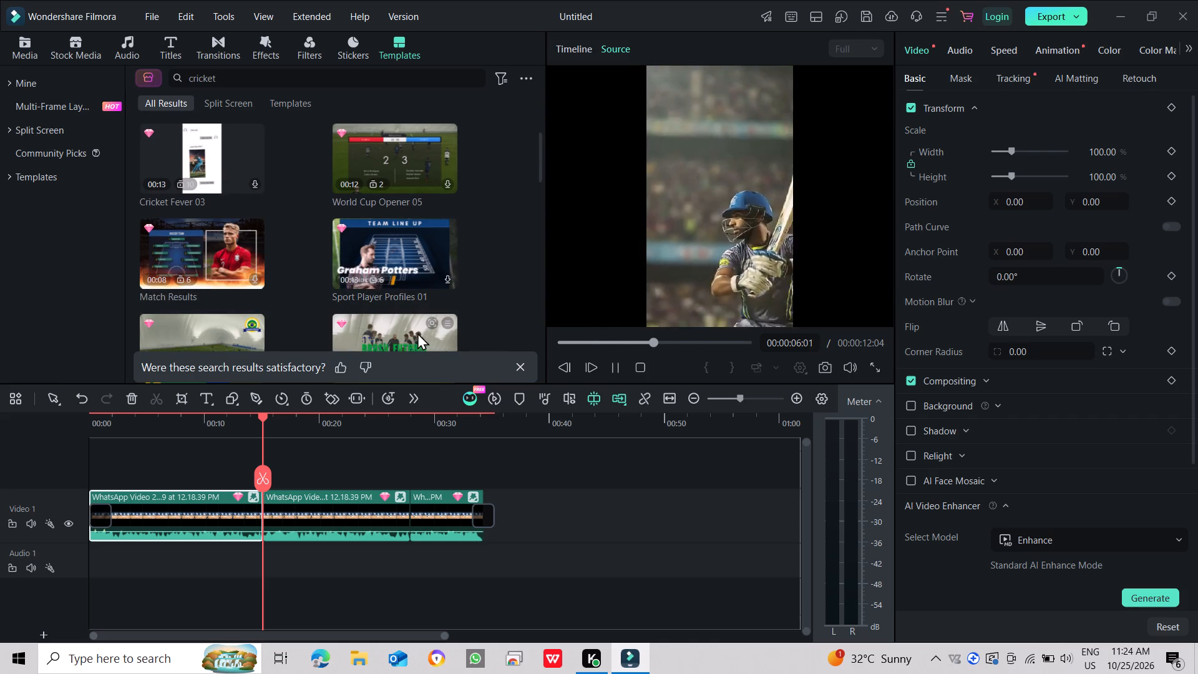
{"action": "scroll", "coordinate": [411, 333], "scroll_direction": "down", "scroll_amount": 2}
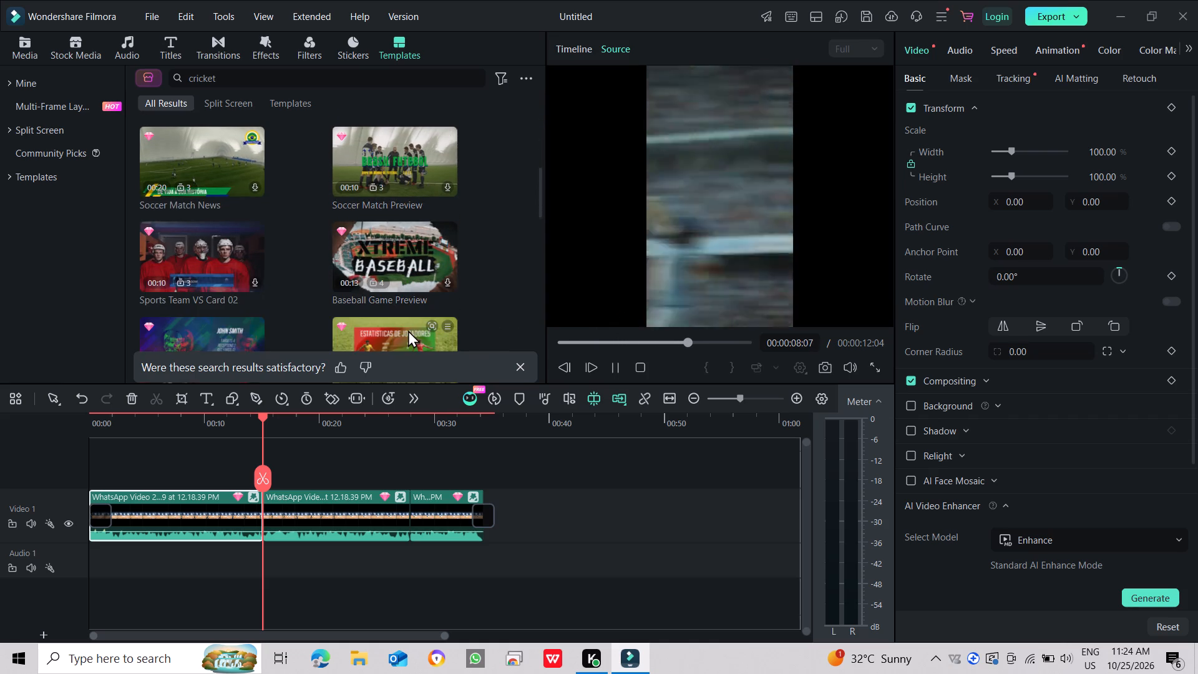
{"action": "scroll", "coordinate": [408, 330], "scroll_direction": "down", "scroll_amount": 4}
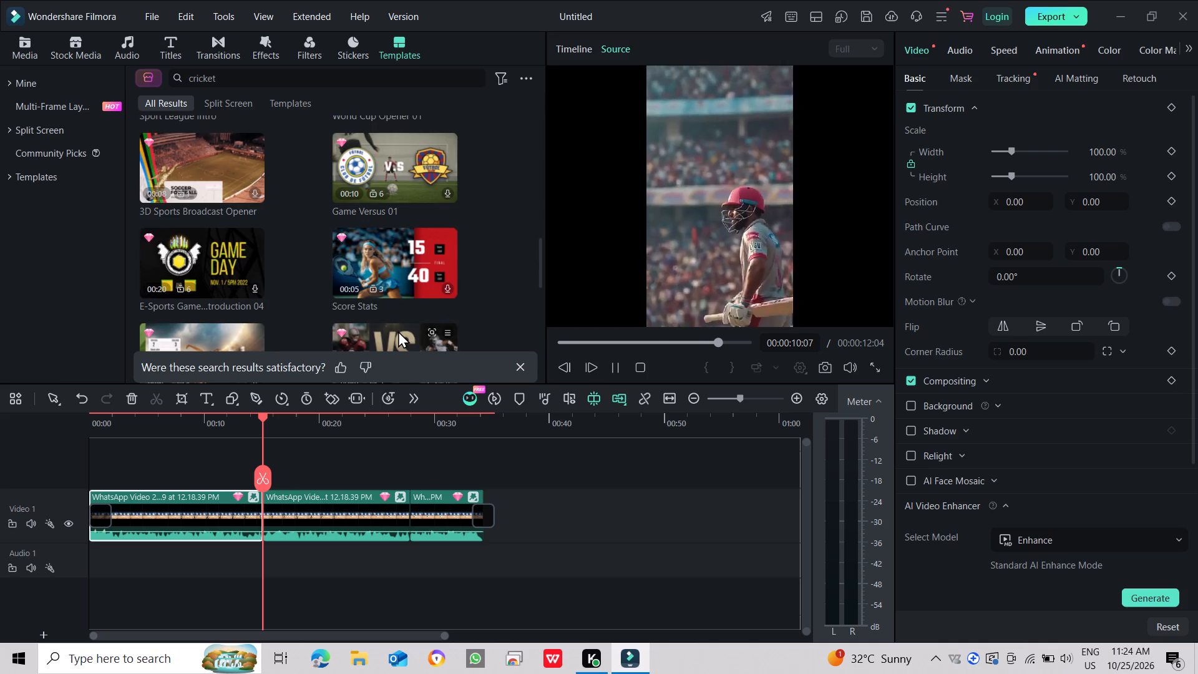
{"action": "scroll", "coordinate": [392, 268], "scroll_direction": "down", "scroll_amount": 1}
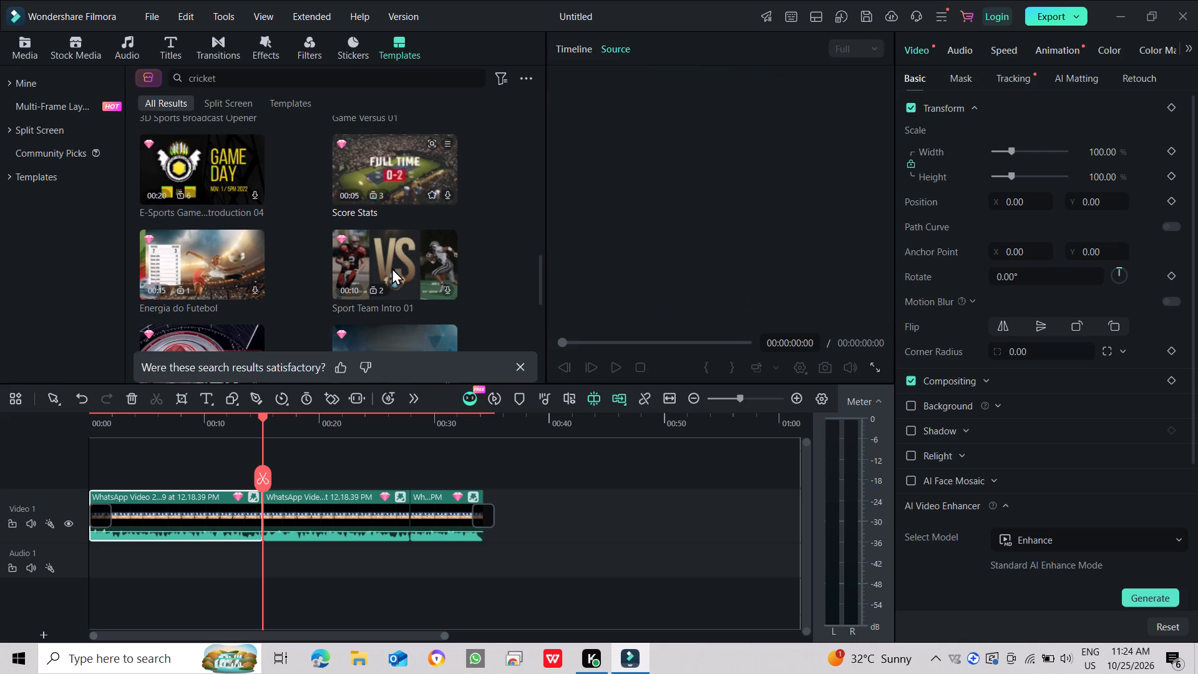
{"action": "left_click", "coordinate": [240, 168]}
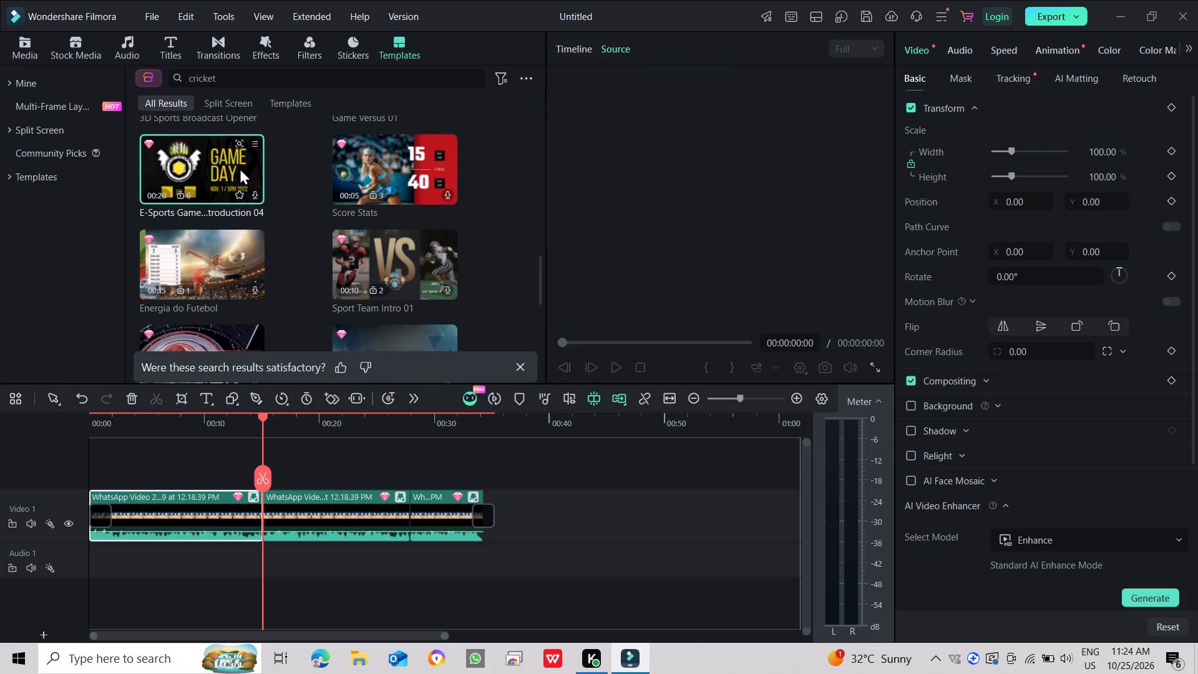
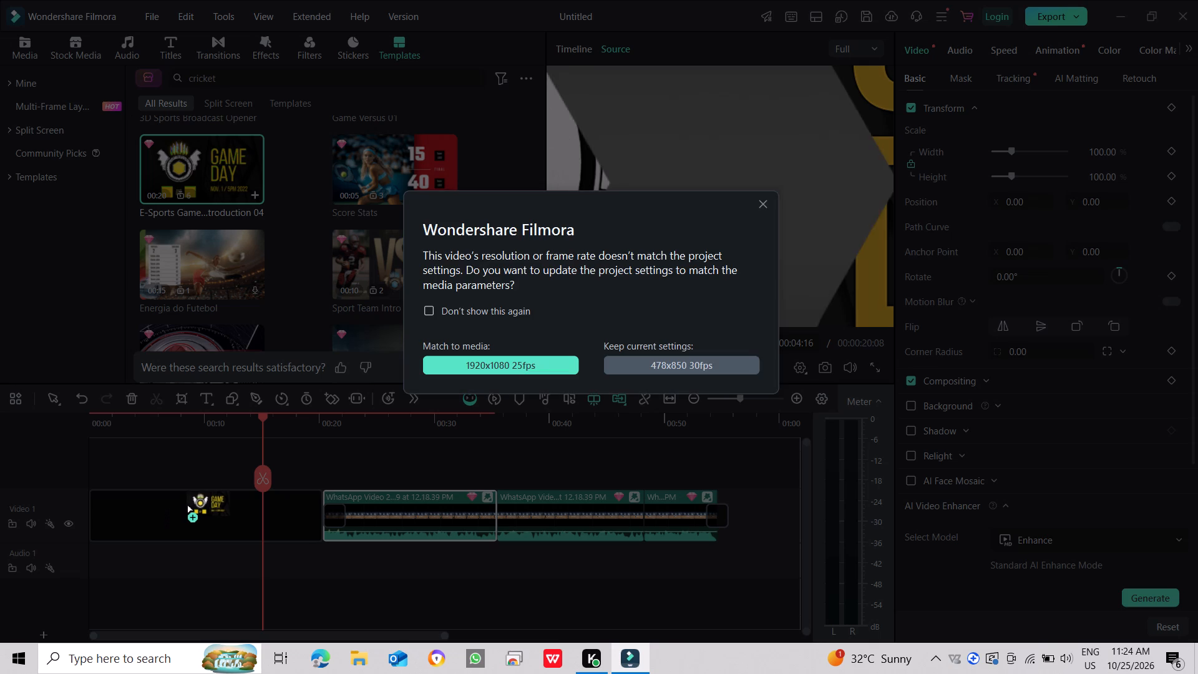
Keep the current 478x850 30fps project settings for the E-Sports template placed at the start of Video 1, and play the timeline.
{"action": "left_click", "coordinate": [638, 366]}
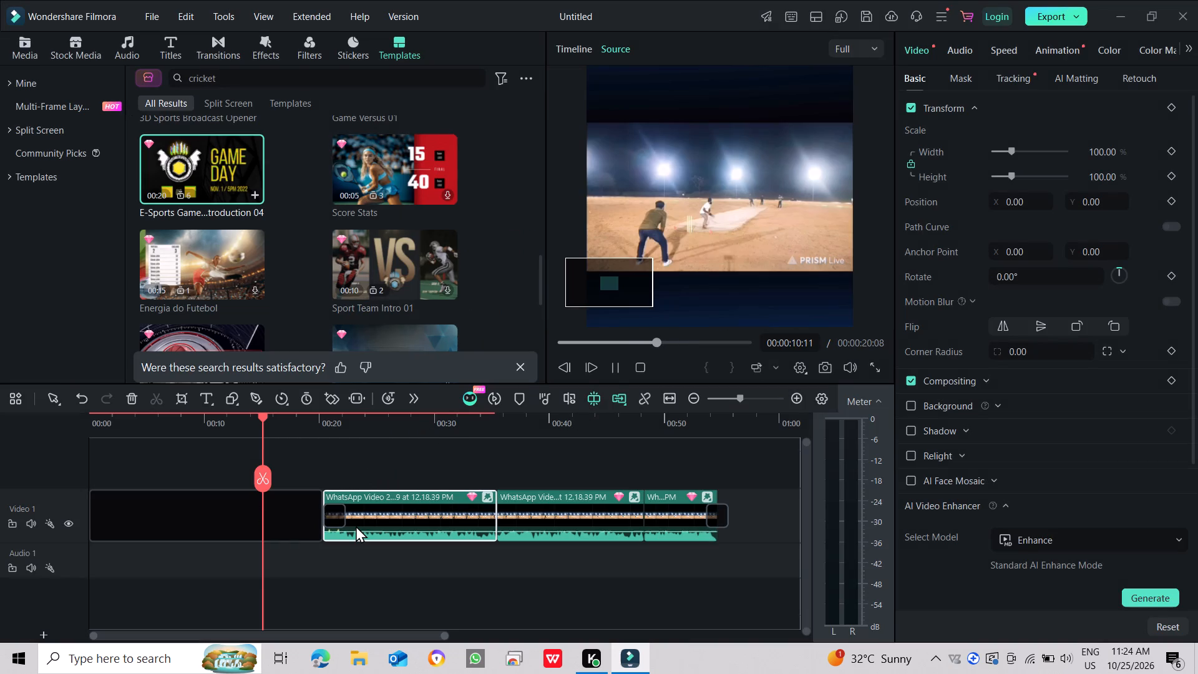
{"action": "left_click_drag", "start_coordinate": [631, 339], "coordinate": [525, 354]}
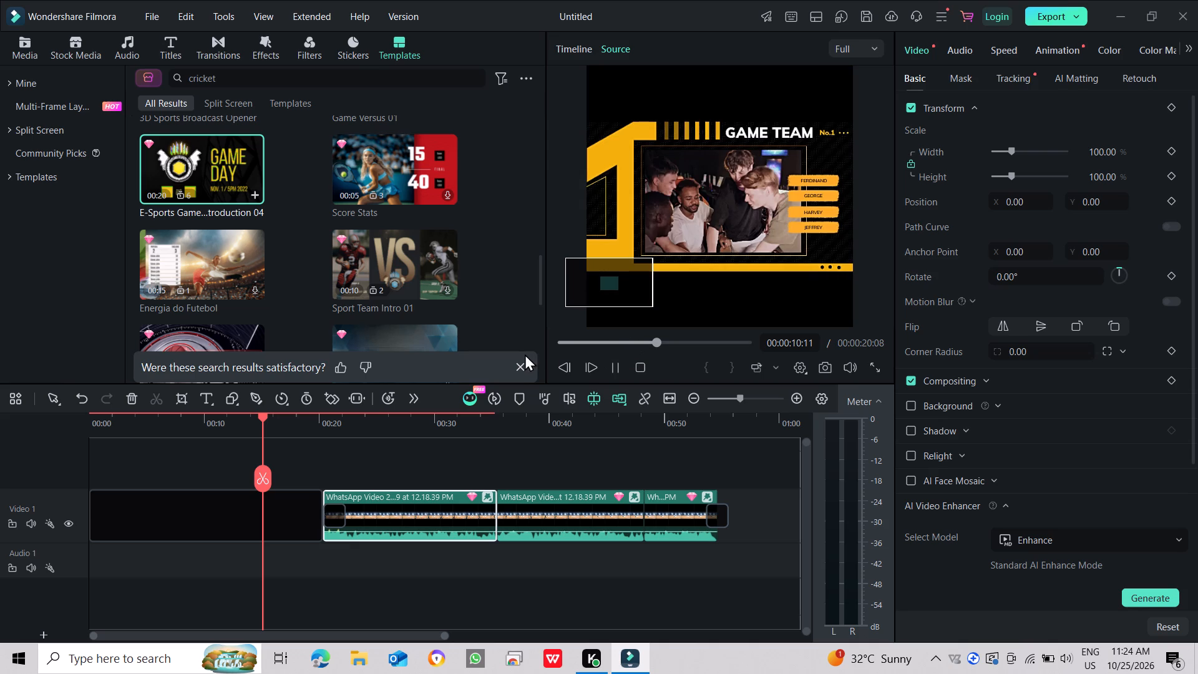
{"action": "left_click_drag", "start_coordinate": [525, 354], "coordinate": [521, 355]}
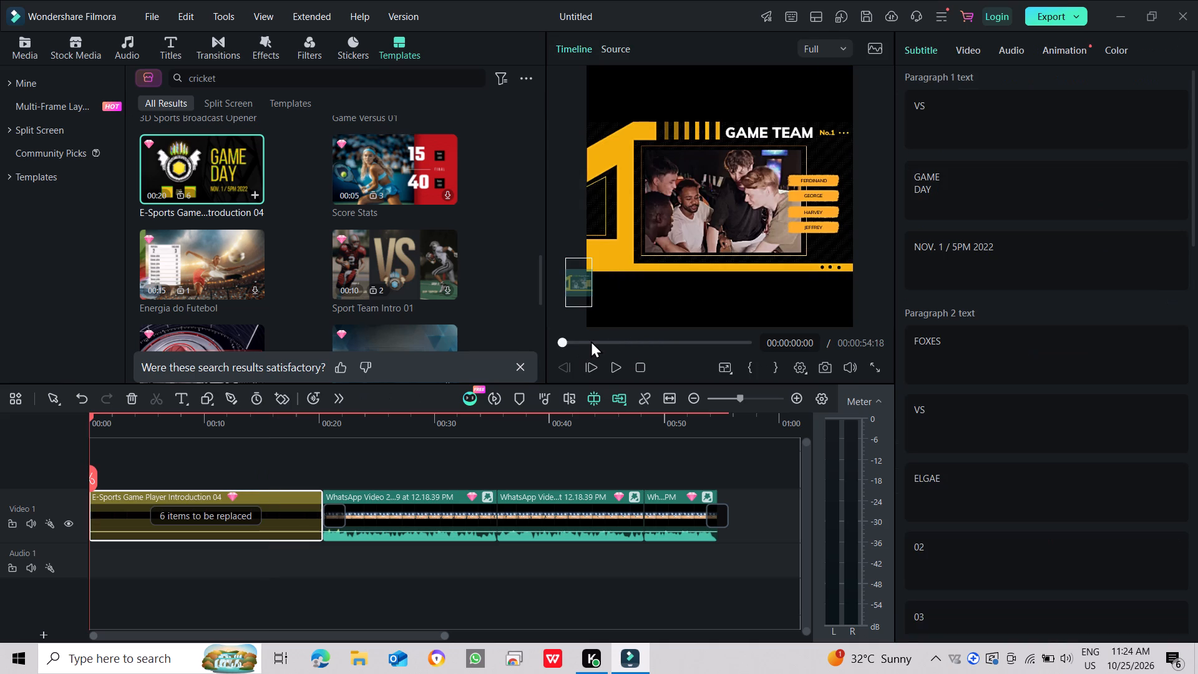
{"action": "left_click", "coordinate": [610, 362]}
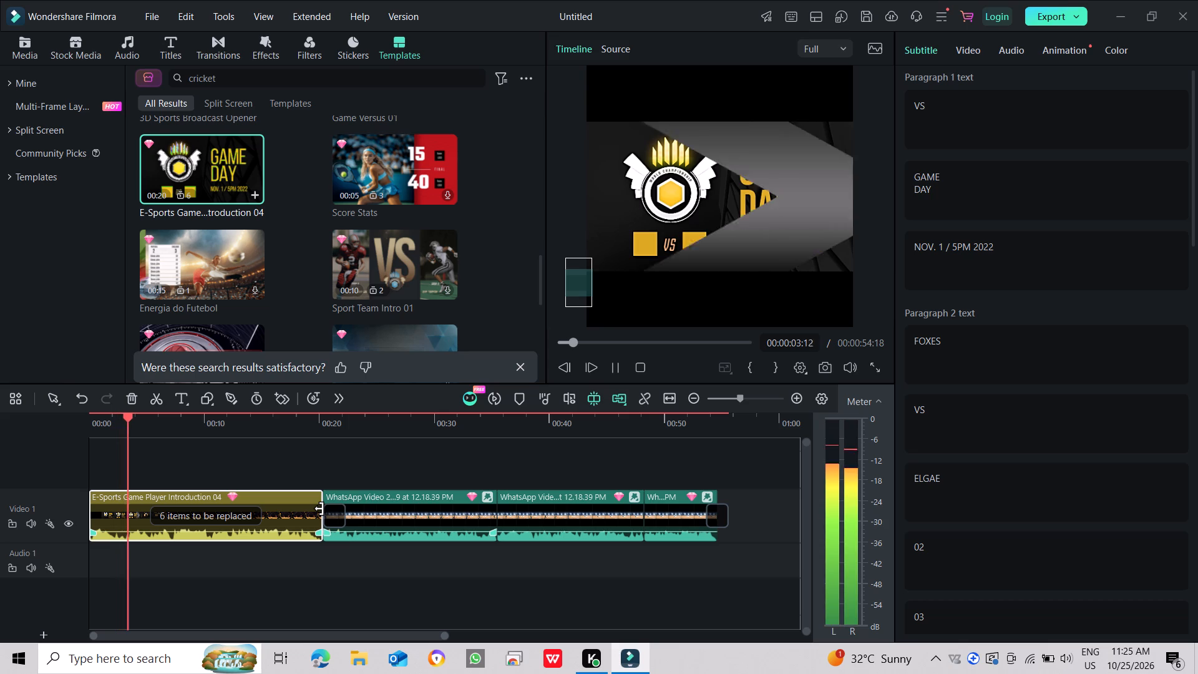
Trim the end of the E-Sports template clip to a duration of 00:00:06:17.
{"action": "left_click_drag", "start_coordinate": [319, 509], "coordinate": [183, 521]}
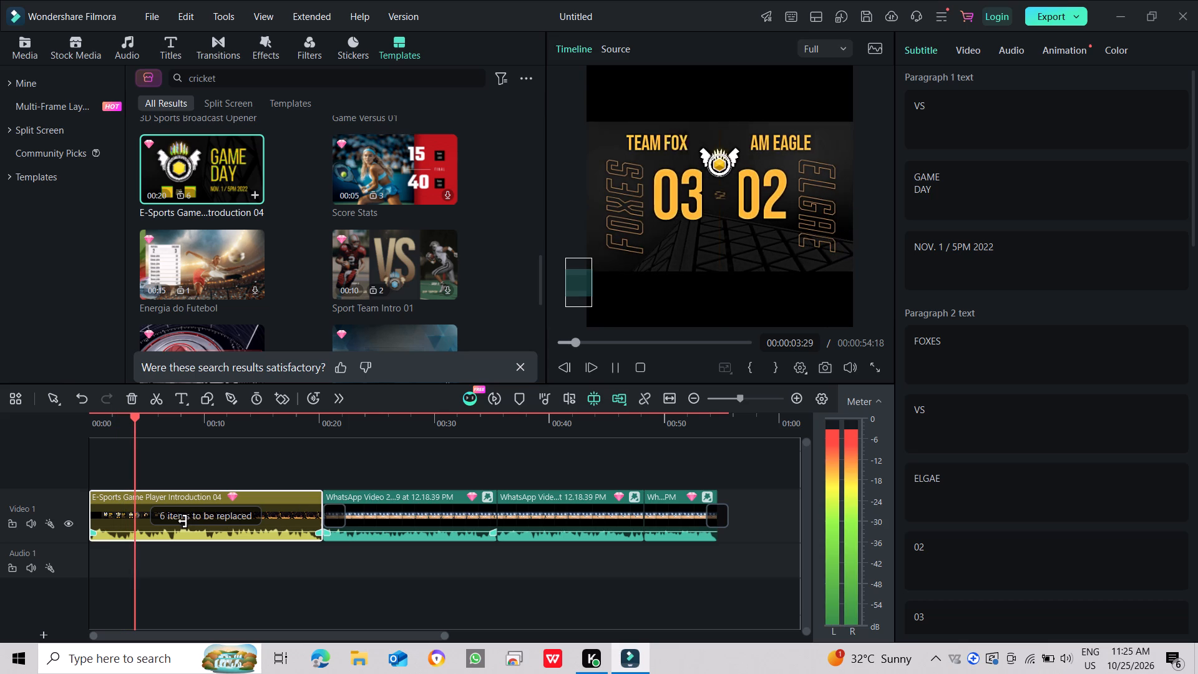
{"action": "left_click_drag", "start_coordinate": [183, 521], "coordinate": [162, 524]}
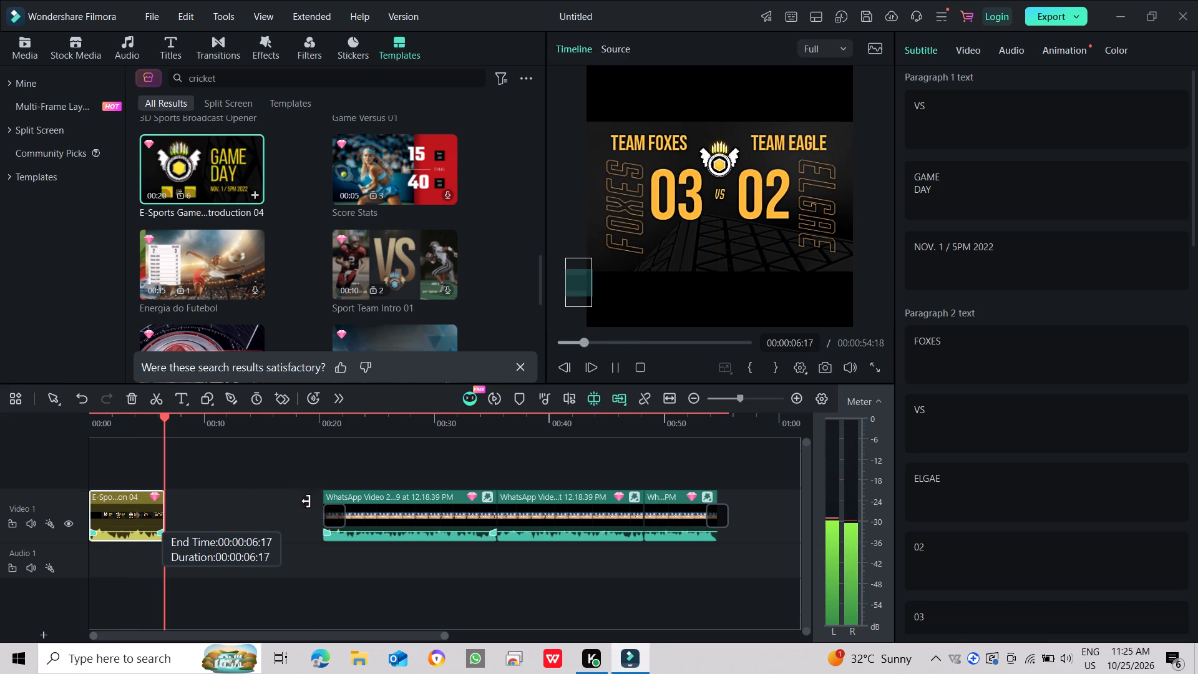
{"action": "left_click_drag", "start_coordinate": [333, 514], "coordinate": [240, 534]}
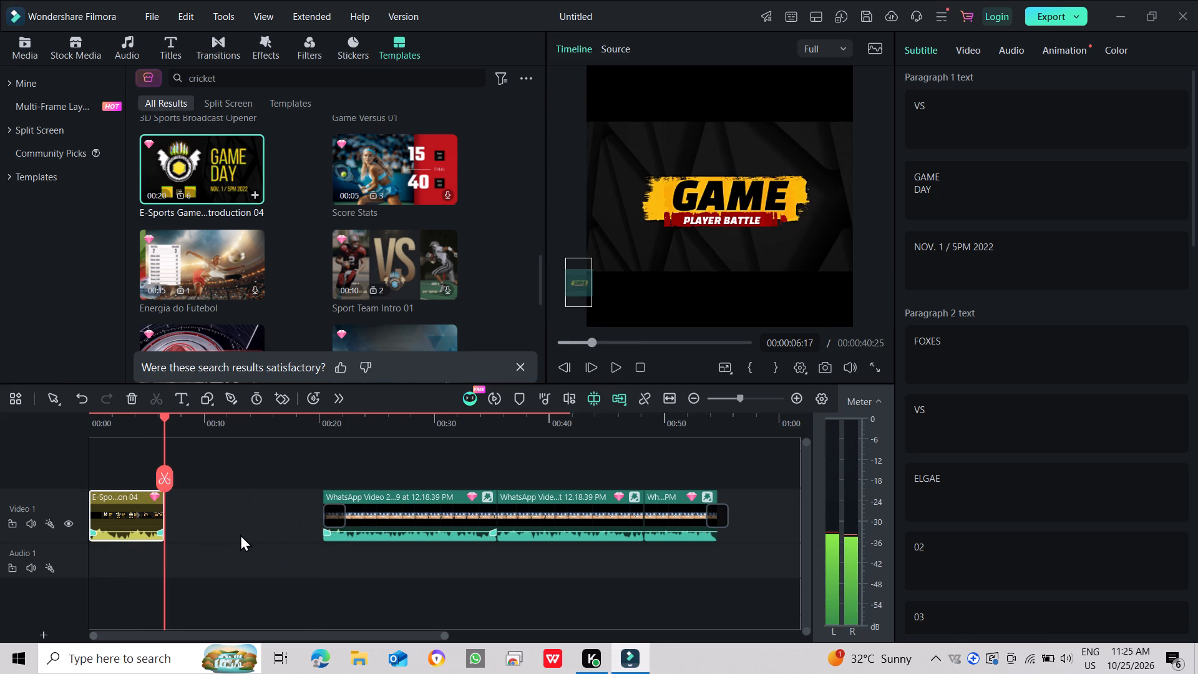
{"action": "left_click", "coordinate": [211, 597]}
Play back the opening and trim the E-Sports template clip's end to a duration of 00:00:03:11.
{"action": "left_click", "coordinate": [615, 362]}
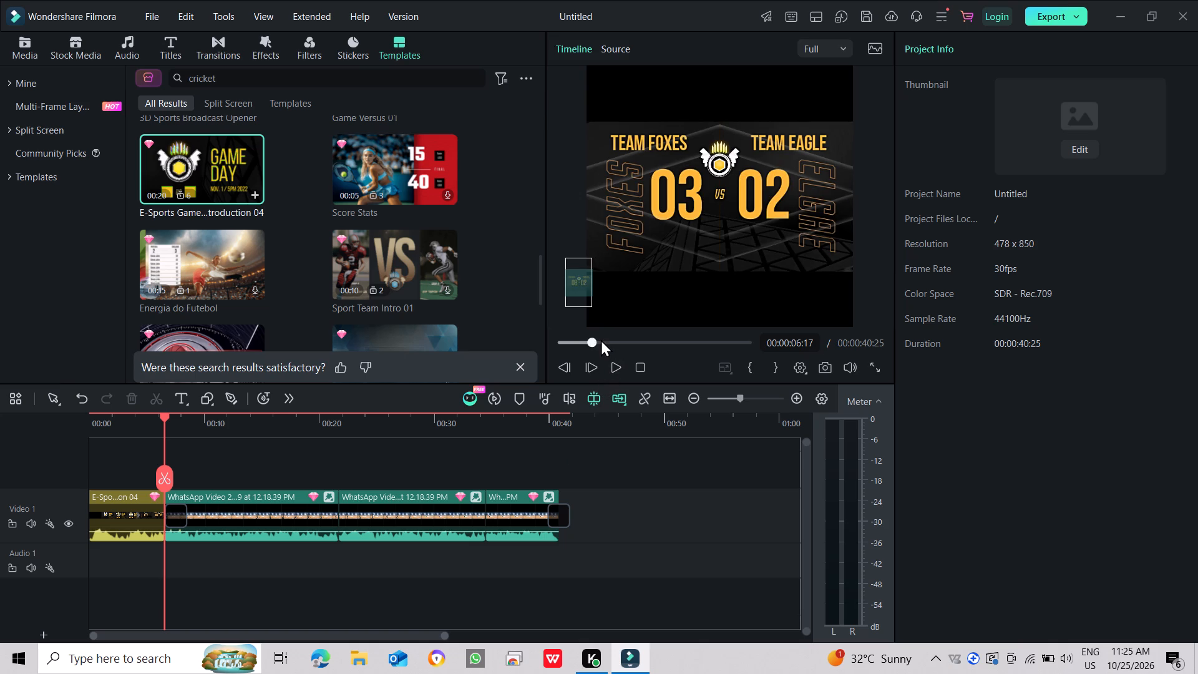
{"action": "left_click_drag", "start_coordinate": [591, 339], "coordinate": [526, 343]}
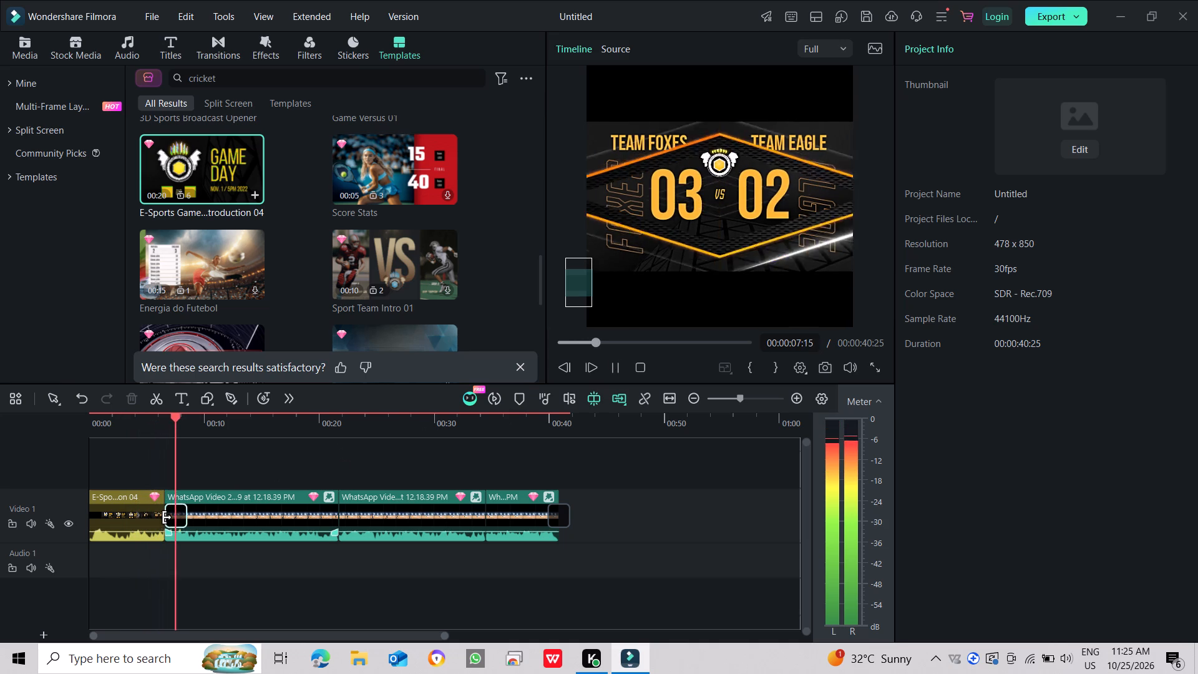
{"action": "left_click", "coordinate": [144, 522]}
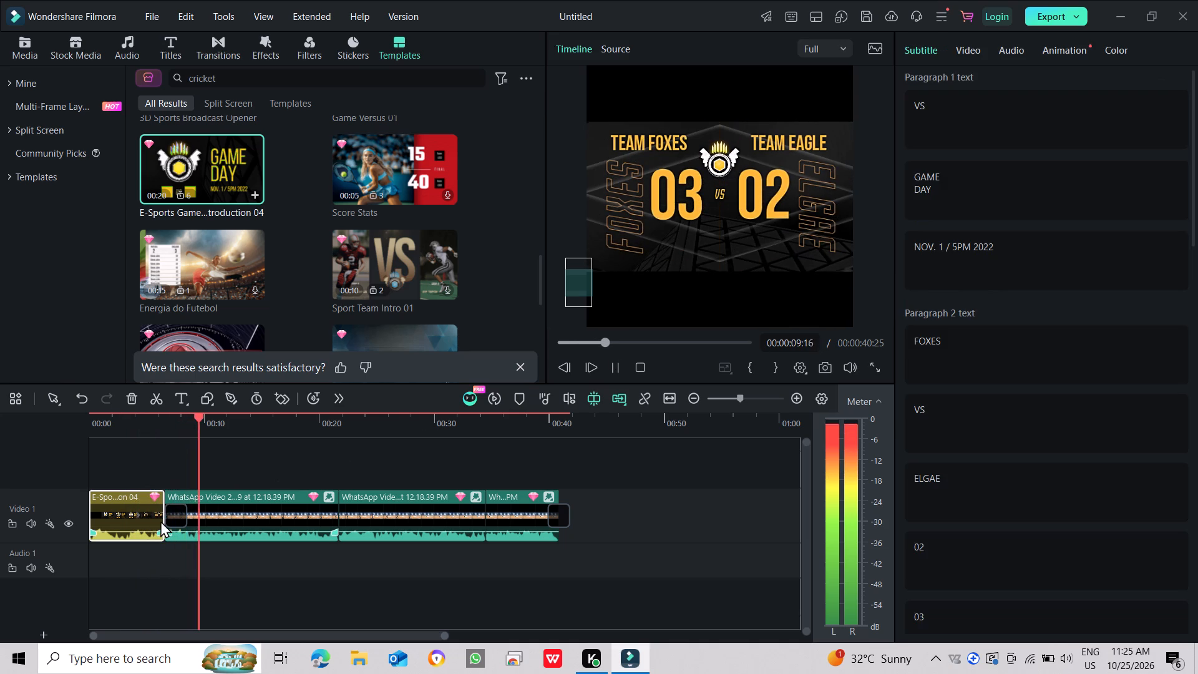
{"action": "left_click_drag", "start_coordinate": [162, 520], "coordinate": [124, 525]}
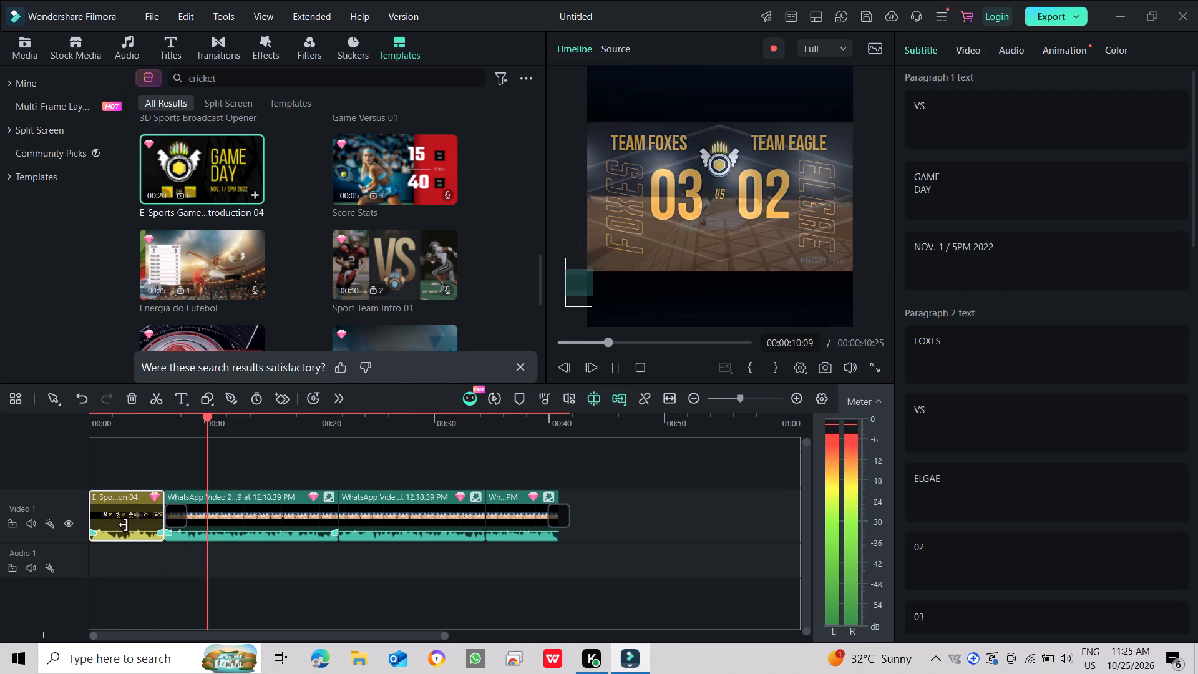
{"action": "left_click_drag", "start_coordinate": [124, 525], "coordinate": [125, 525]}
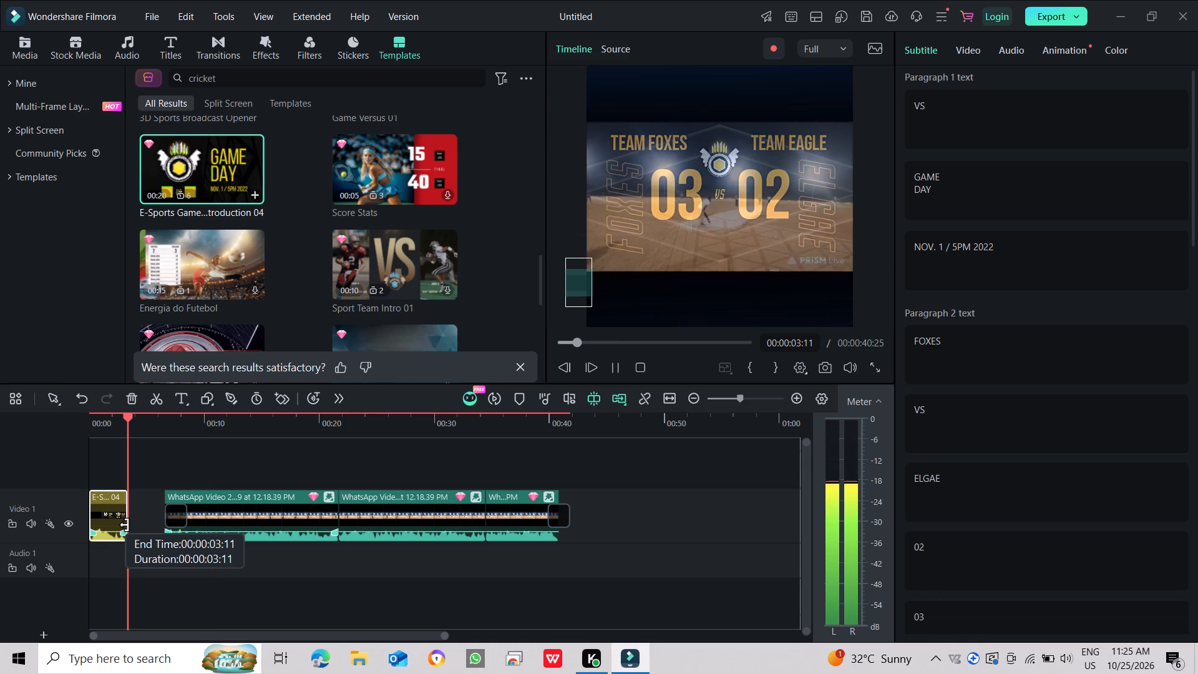
{"action": "left_click_drag", "start_coordinate": [125, 525], "coordinate": [132, 525]}
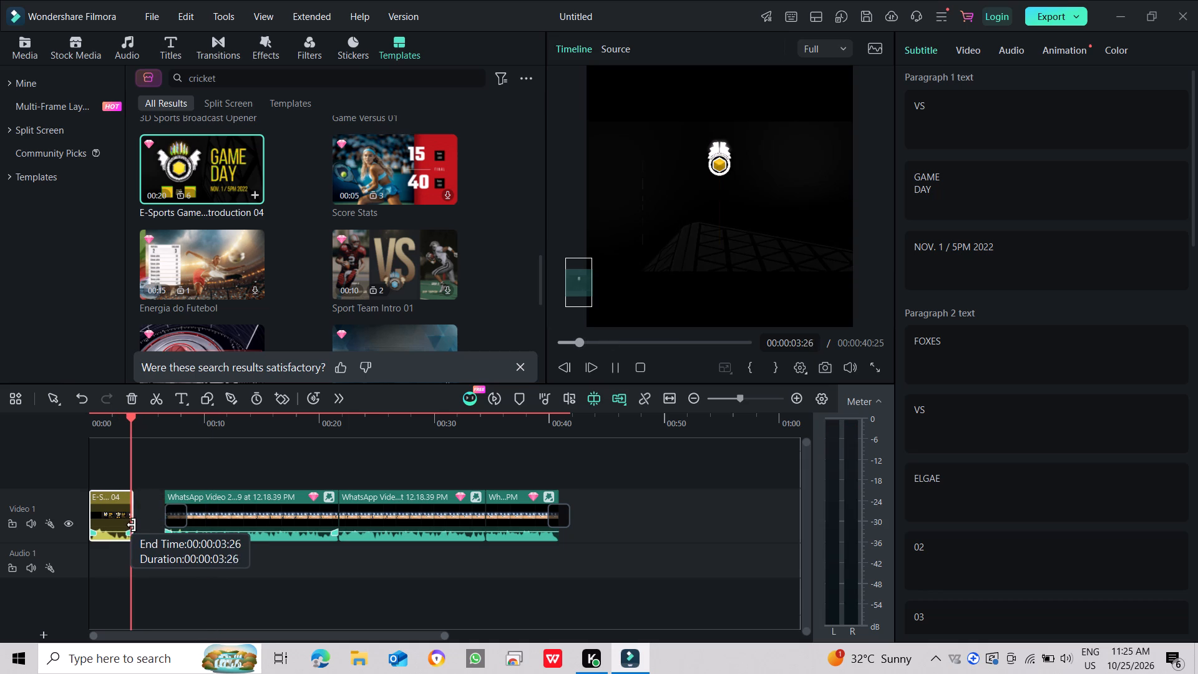
{"action": "left_click_drag", "start_coordinate": [132, 525], "coordinate": [144, 525]}
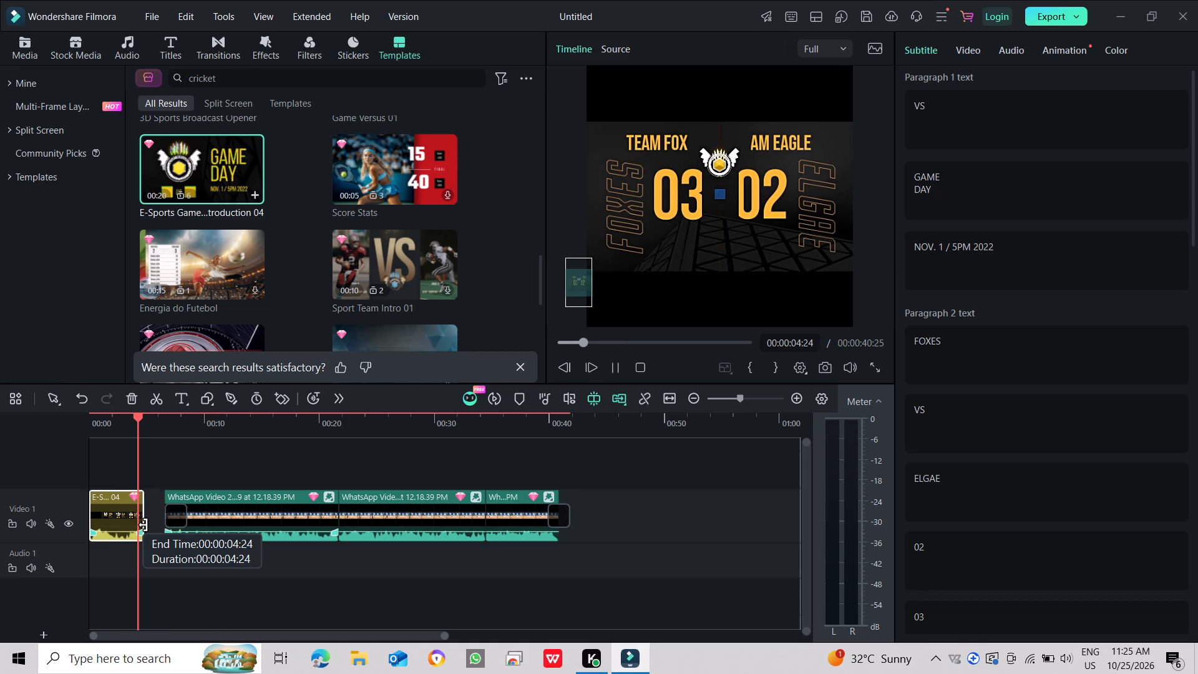
{"action": "left_click_drag", "start_coordinate": [144, 525], "coordinate": [136, 525]}
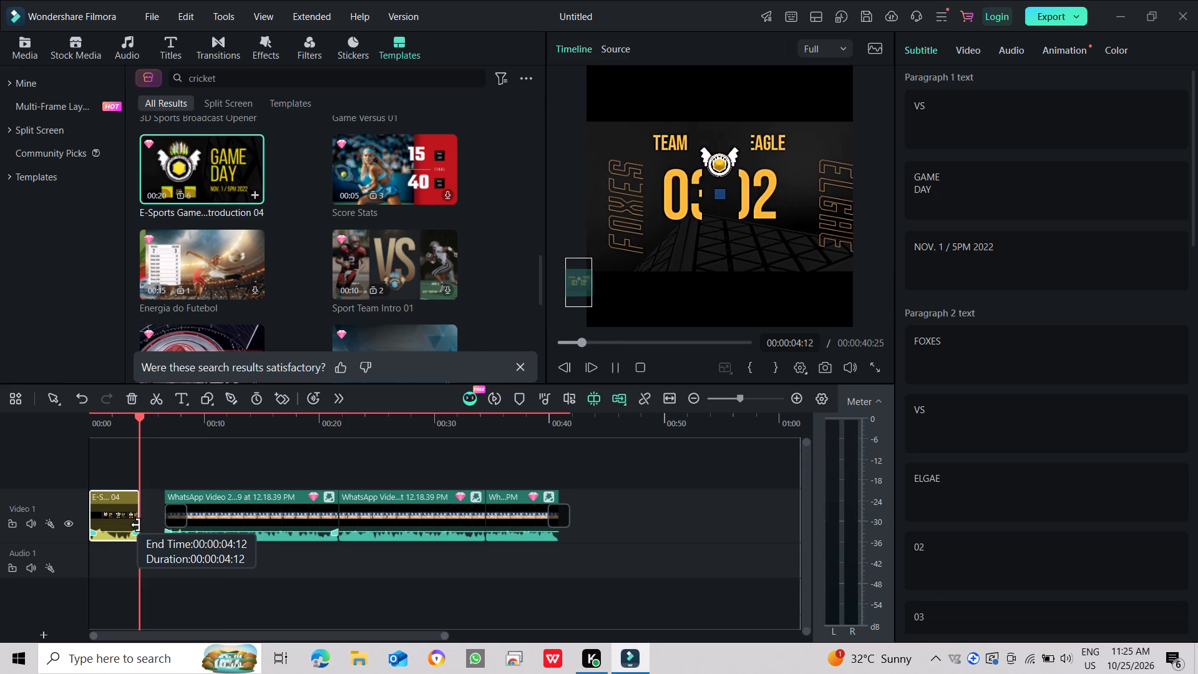
{"action": "left_click_drag", "start_coordinate": [136, 525], "coordinate": [130, 525]}
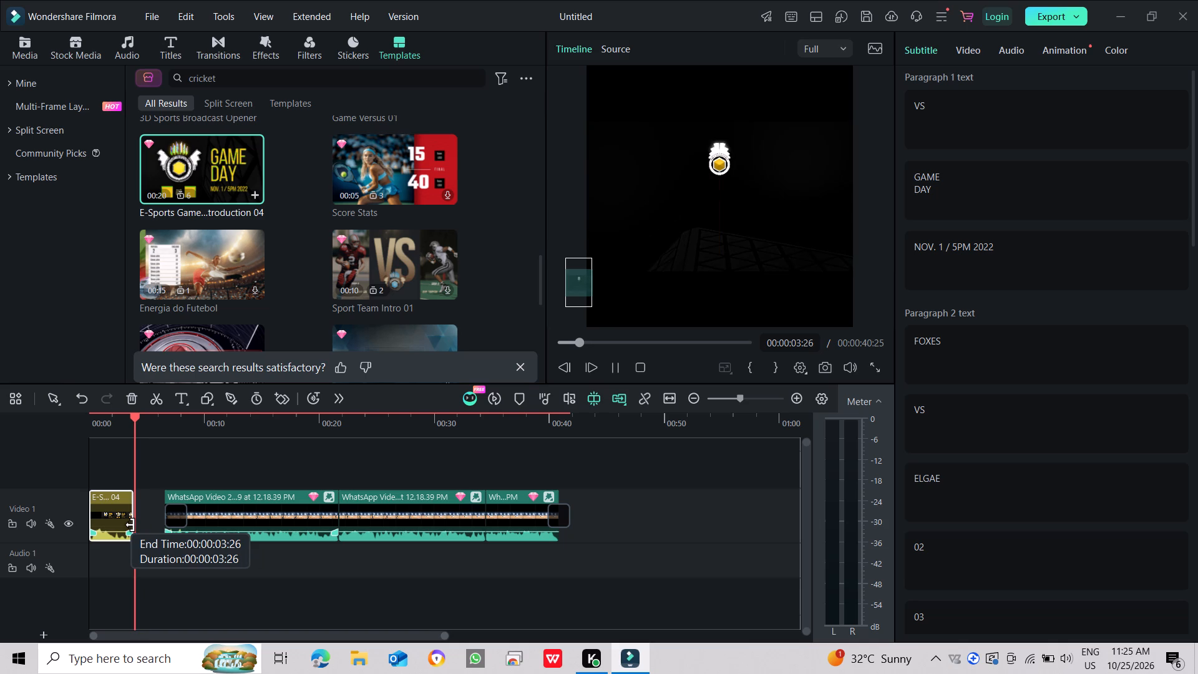
{"action": "left_click_drag", "start_coordinate": [130, 525], "coordinate": [125, 525]}
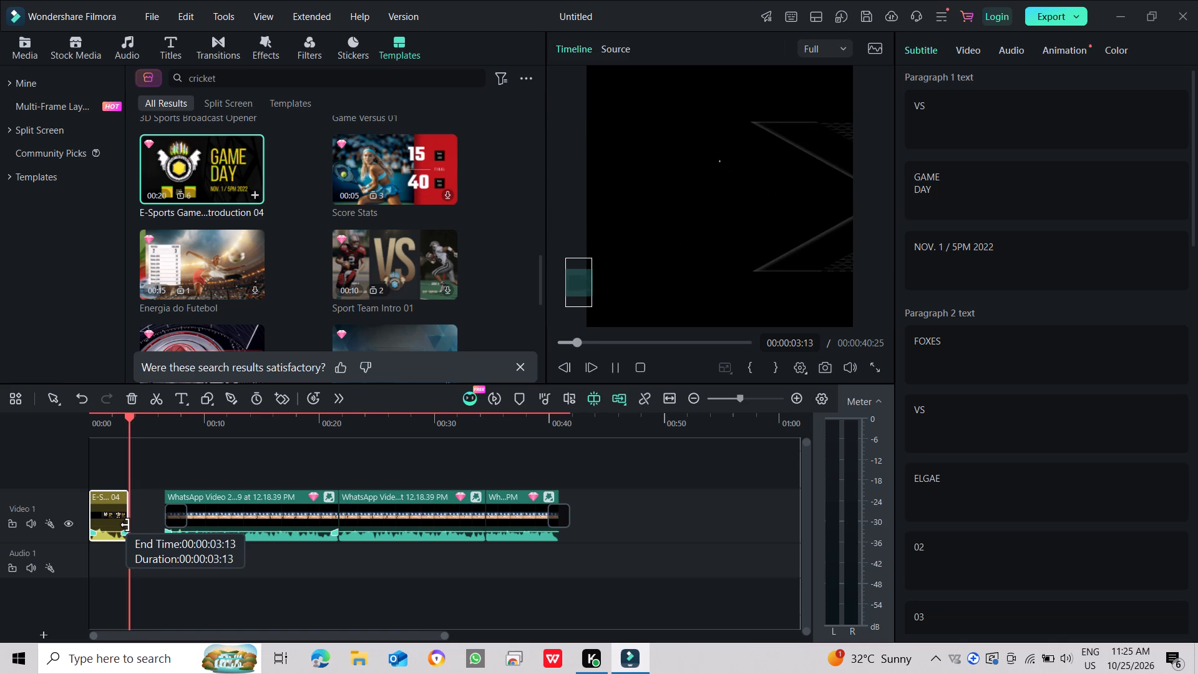
{"action": "left_click_drag", "start_coordinate": [125, 525], "coordinate": [125, 525]}
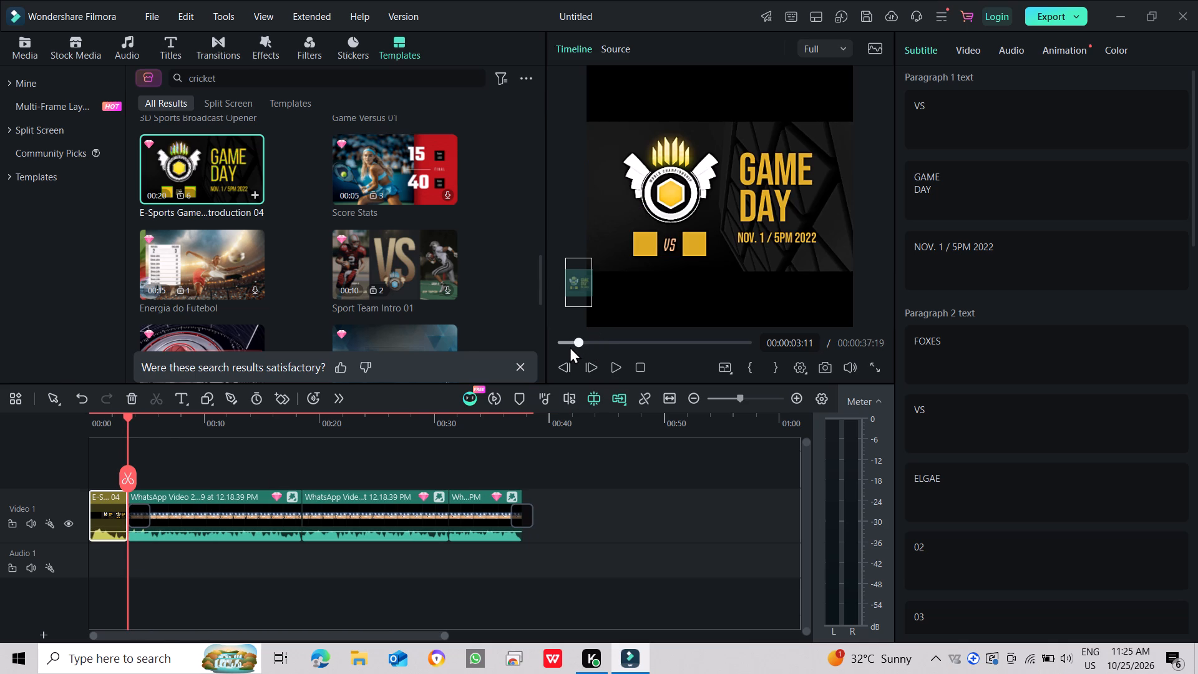
Replay the opening and delete the transition at the start of the first WhatsApp clip.
{"action": "left_click_drag", "start_coordinate": [573, 340], "coordinate": [538, 343]}
{"action": "left_click", "coordinate": [610, 362]}
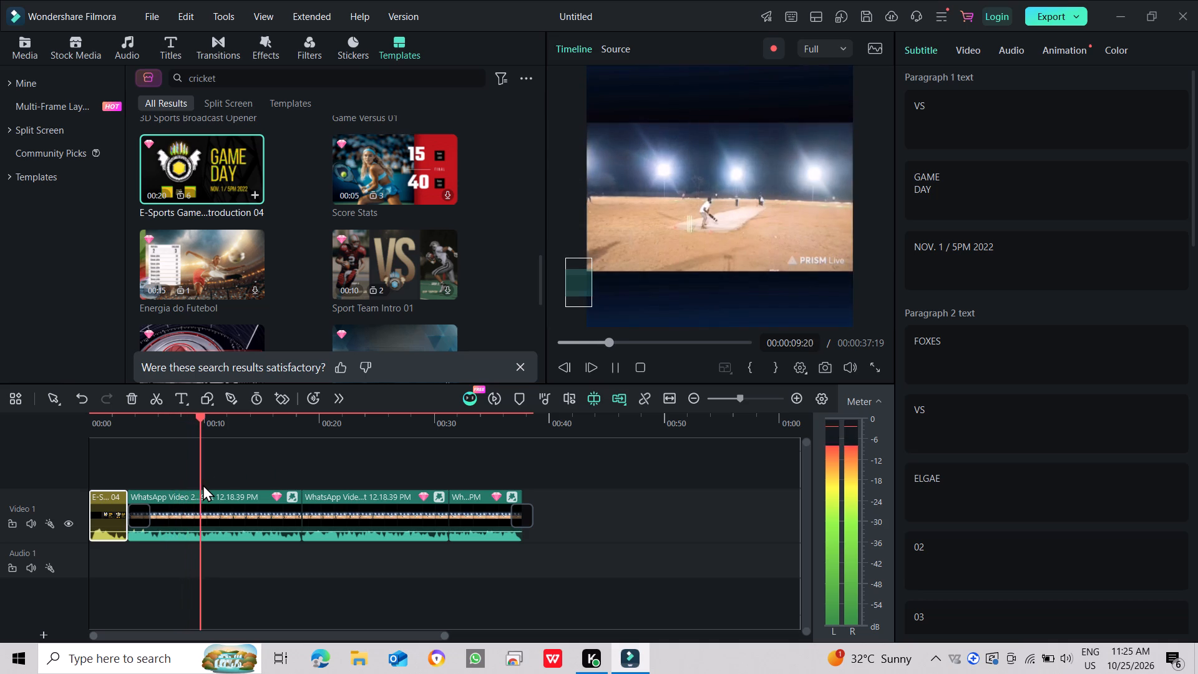
{"action": "right_click", "coordinate": [134, 520]}
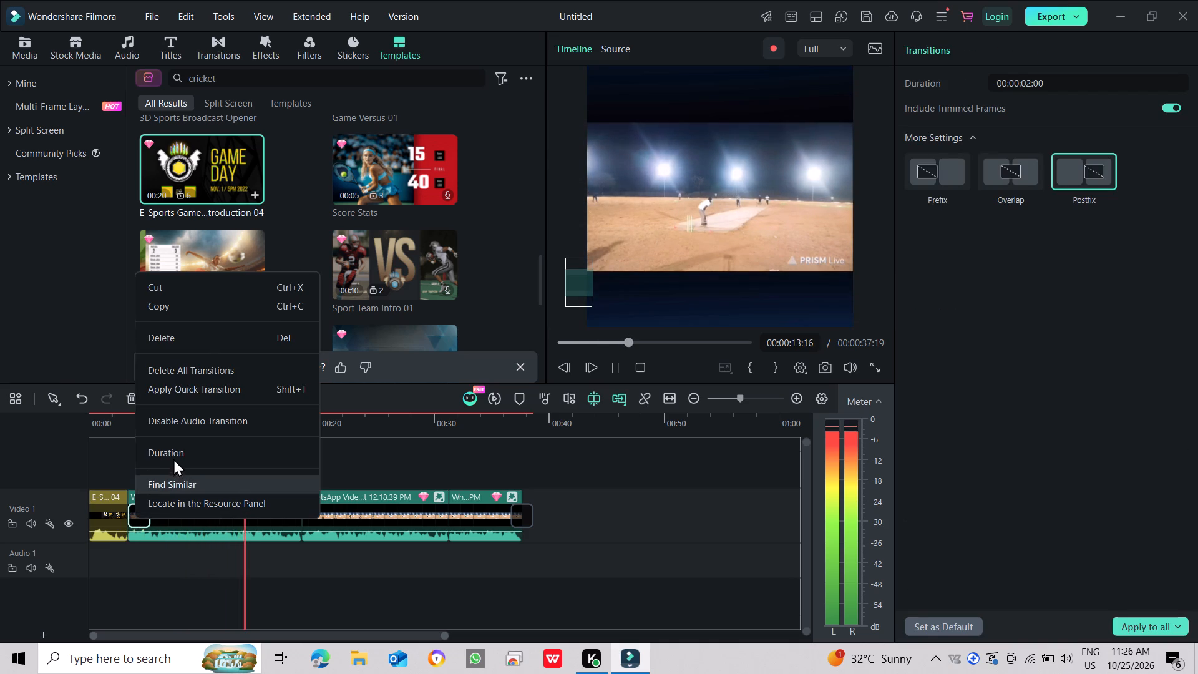
{"action": "left_click", "coordinate": [198, 337]}
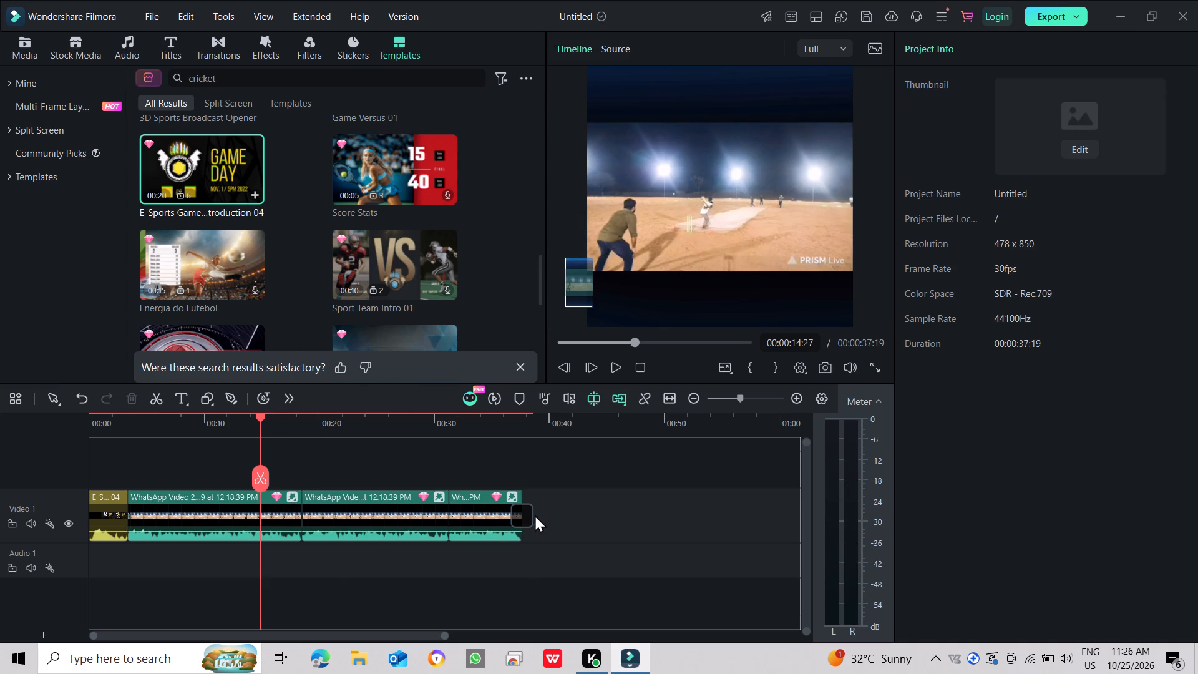
Delete all remaining transitions from the timeline, including the one at the end of the last WhatsApp clip.
{"action": "left_click", "coordinate": [515, 515]}
{"action": "right_click", "coordinate": [518, 513]}
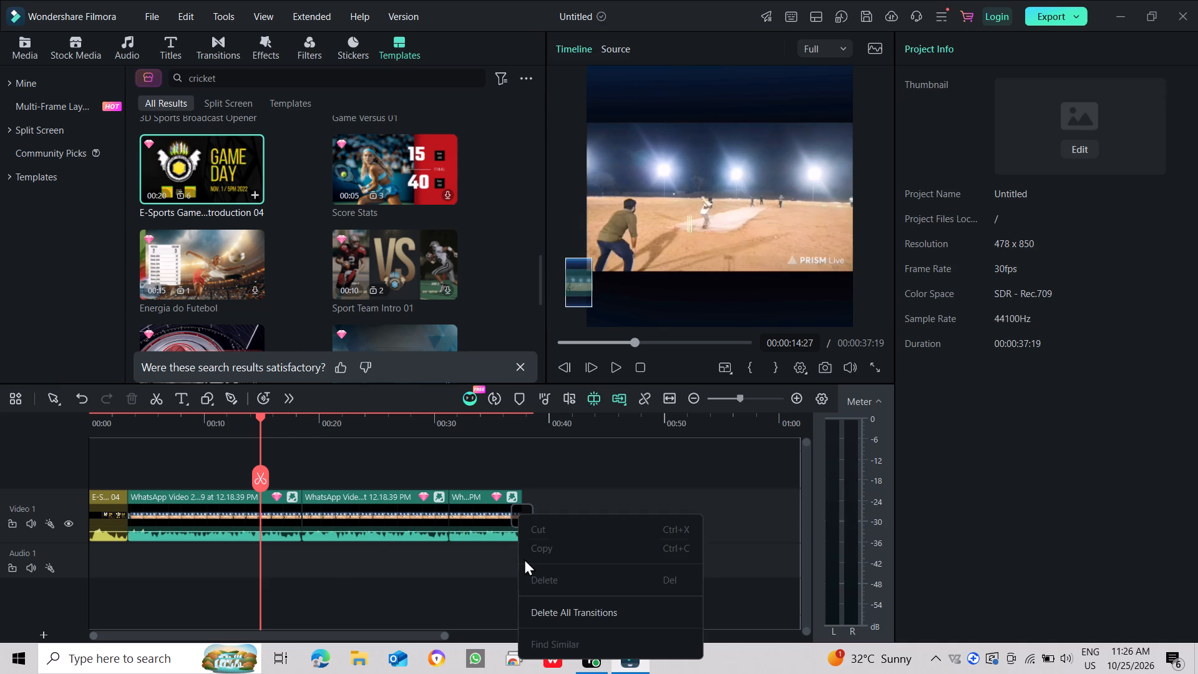
{"action": "left_click", "coordinate": [516, 518]}
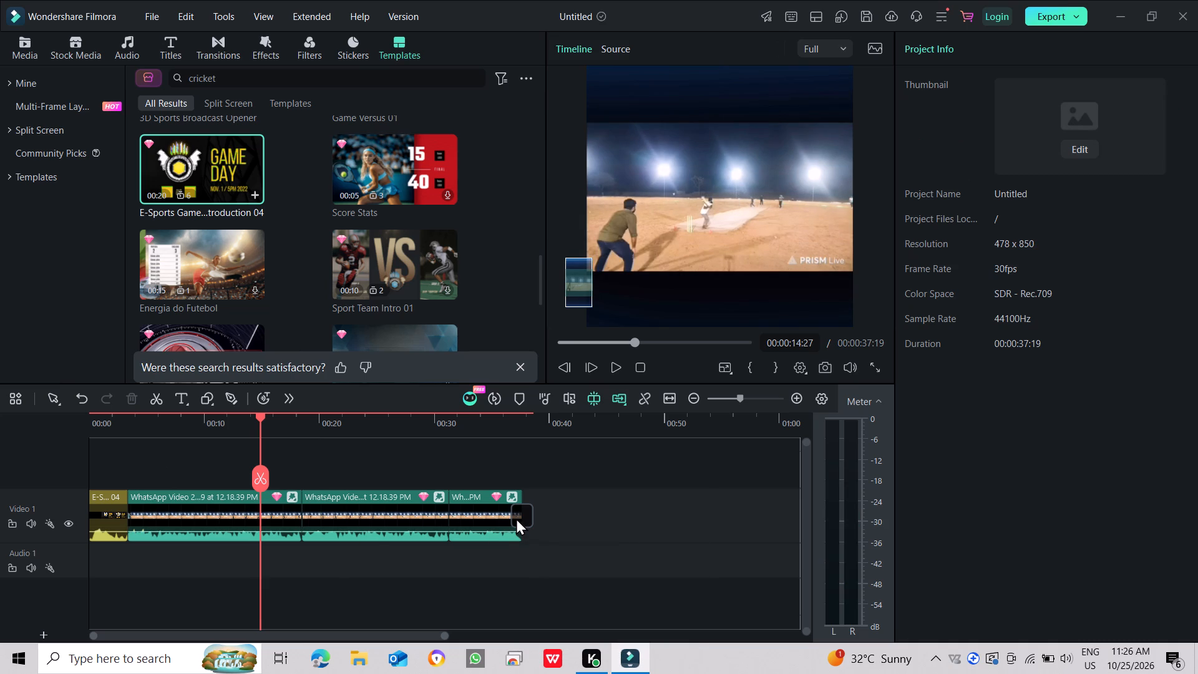
{"action": "right_click", "coordinate": [516, 518]}
{"action": "left_click", "coordinate": [538, 616]}
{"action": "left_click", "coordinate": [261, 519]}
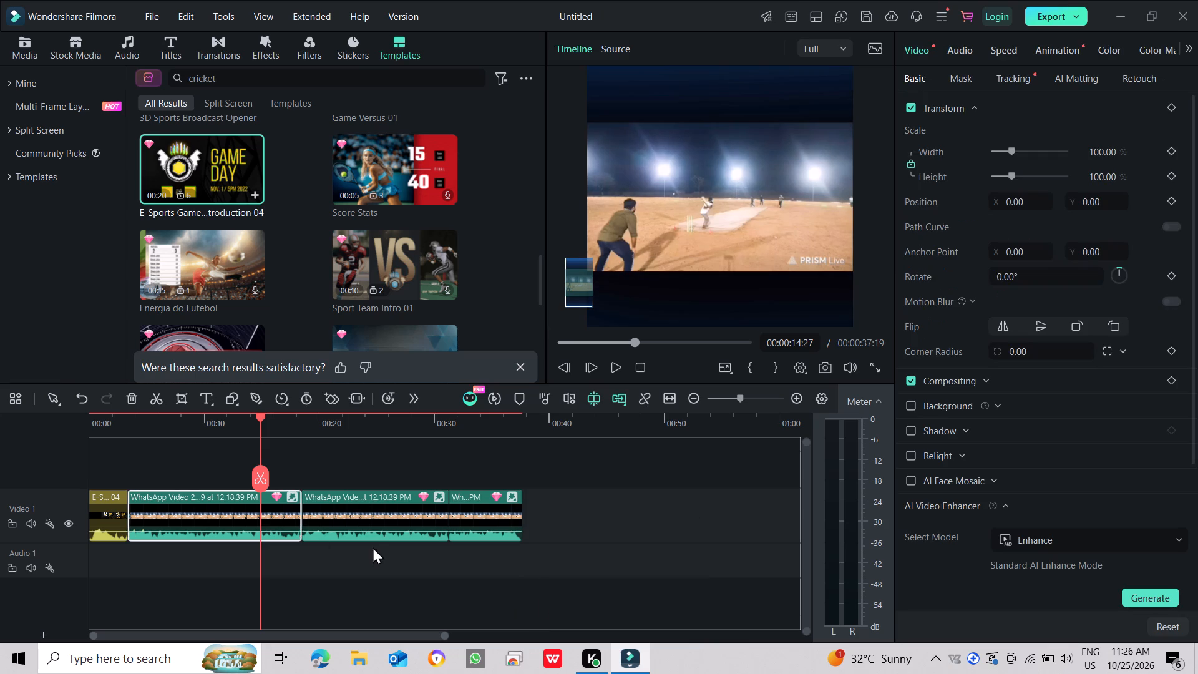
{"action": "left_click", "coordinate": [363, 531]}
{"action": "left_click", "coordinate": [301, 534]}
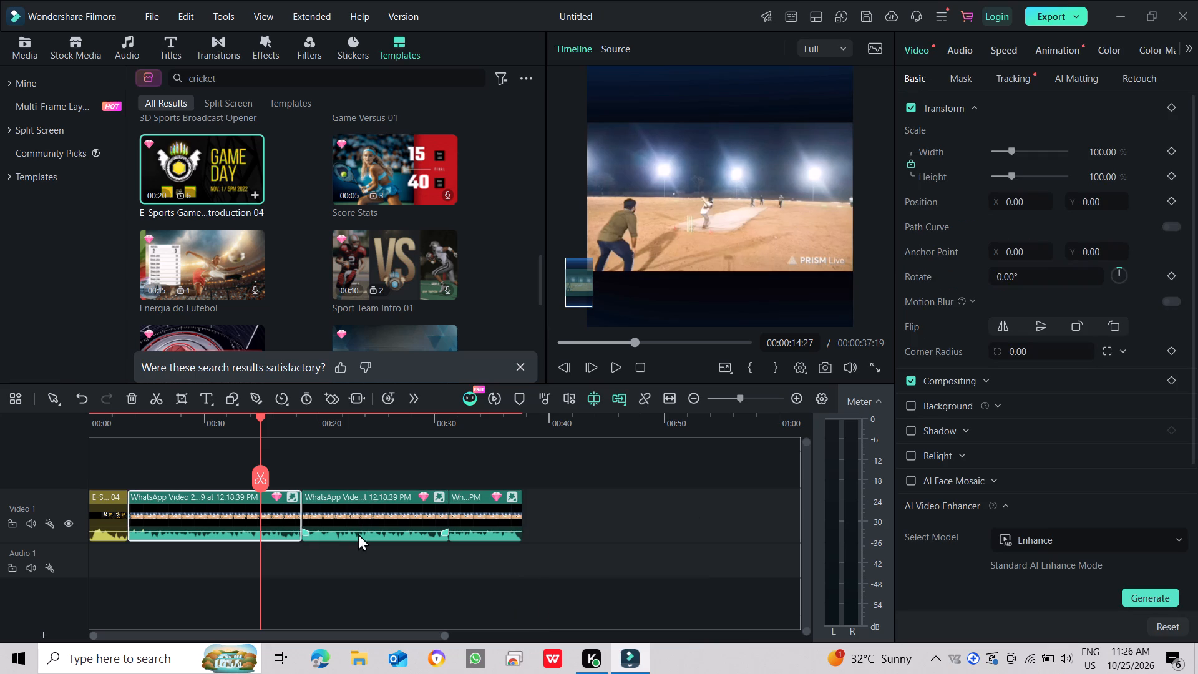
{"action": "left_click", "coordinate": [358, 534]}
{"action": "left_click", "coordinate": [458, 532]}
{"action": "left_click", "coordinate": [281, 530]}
Play the edited timeline from the beginning to review the intro and the cut into the cricket footage.
{"action": "left_click", "coordinate": [616, 368]}
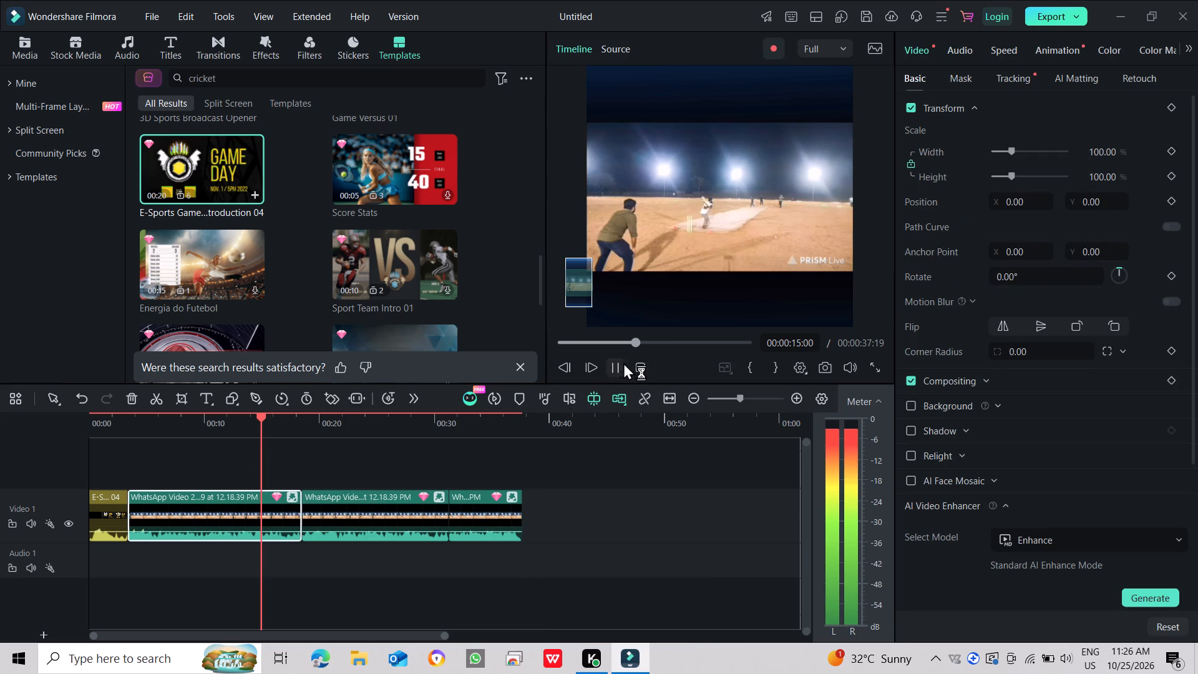
{"action": "left_click_drag", "start_coordinate": [626, 338], "coordinate": [502, 335]}
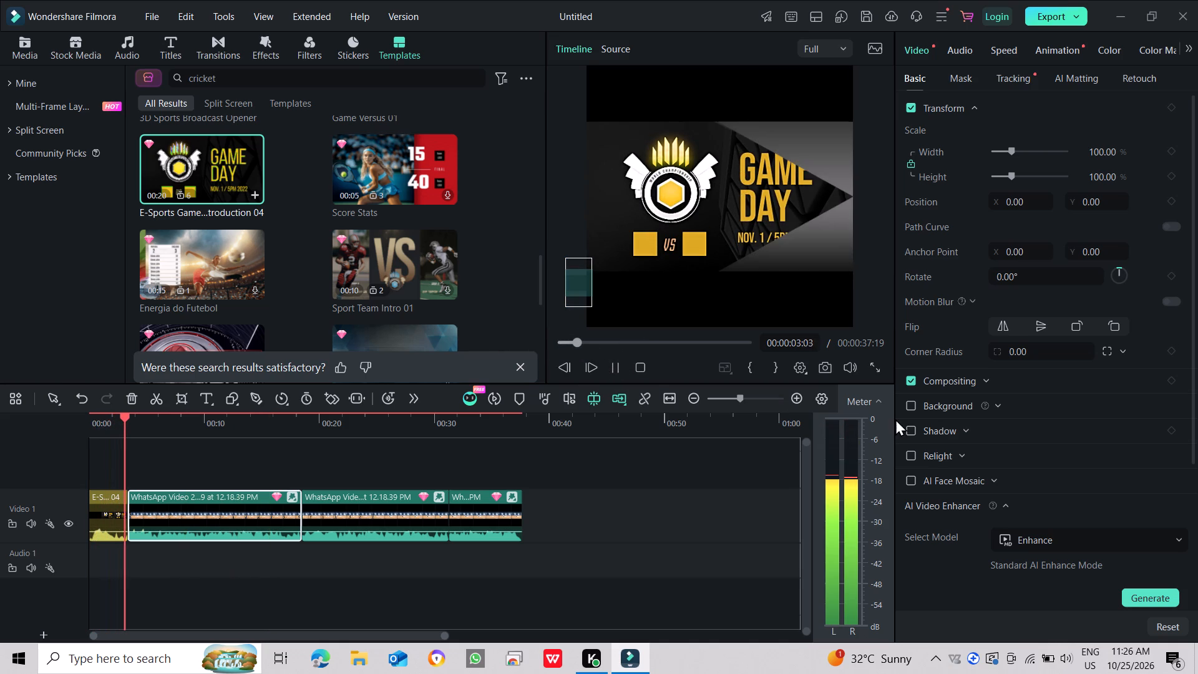
{"action": "left_click_drag", "start_coordinate": [850, 492], "coordinate": [849, 535]}
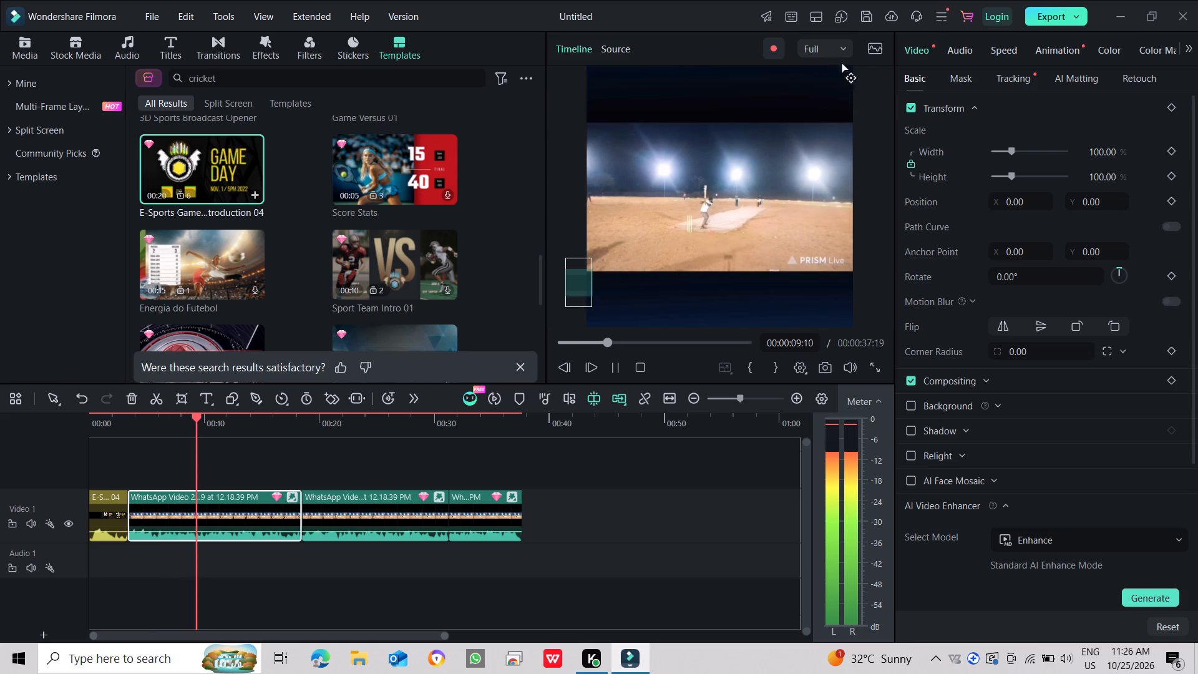
Show the Video Scopes beneath the preview and examine the Vectorscope while the video plays.
{"action": "left_click", "coordinate": [876, 46]}
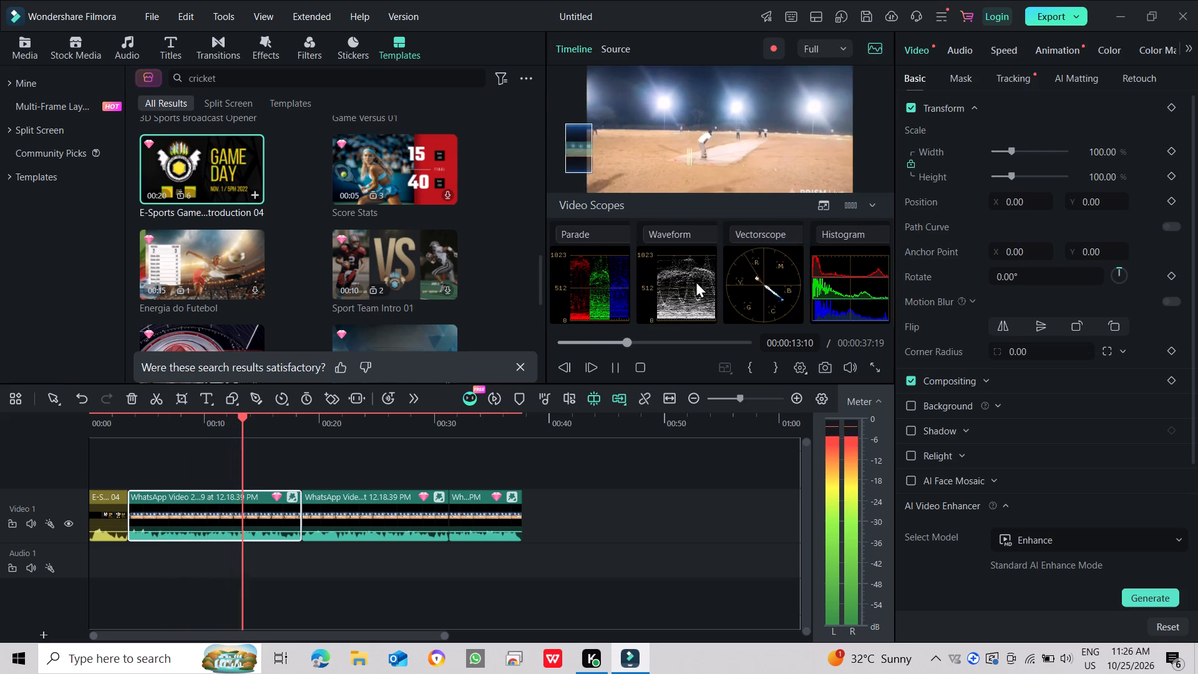
{"action": "left_click", "coordinate": [745, 288]}
{"action": "right_click", "coordinate": [759, 325]}
{"action": "right_click", "coordinate": [771, 306]}
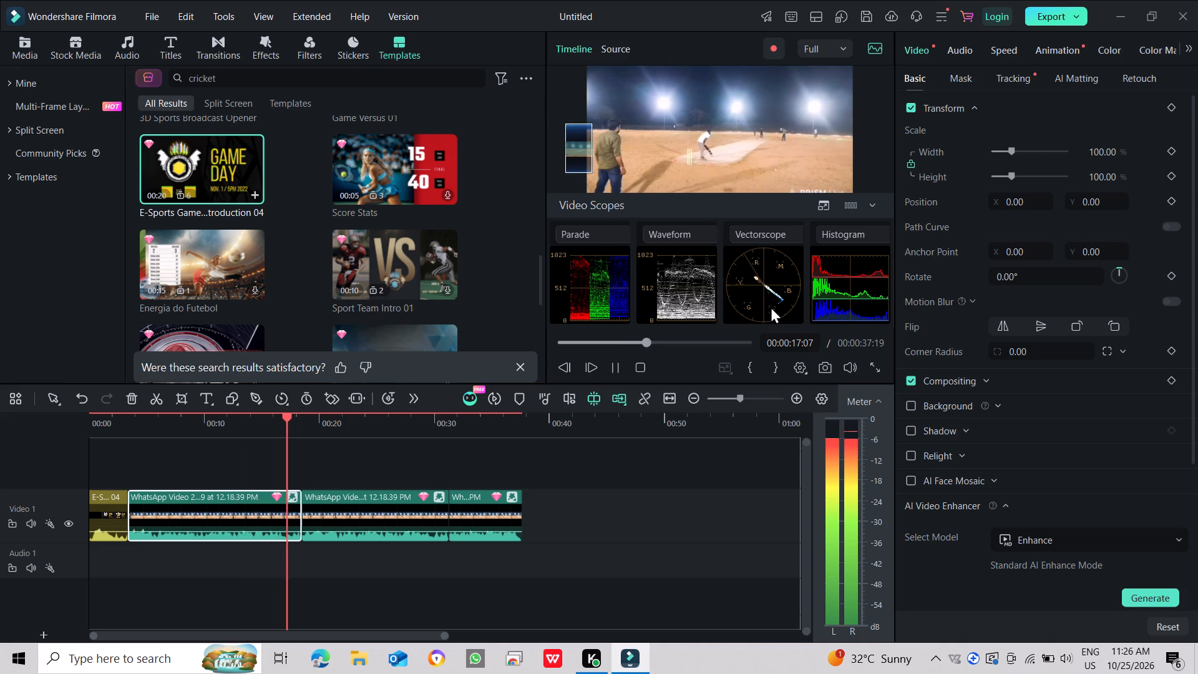
{"action": "left_click_drag", "start_coordinate": [789, 289], "coordinate": [743, 319]}
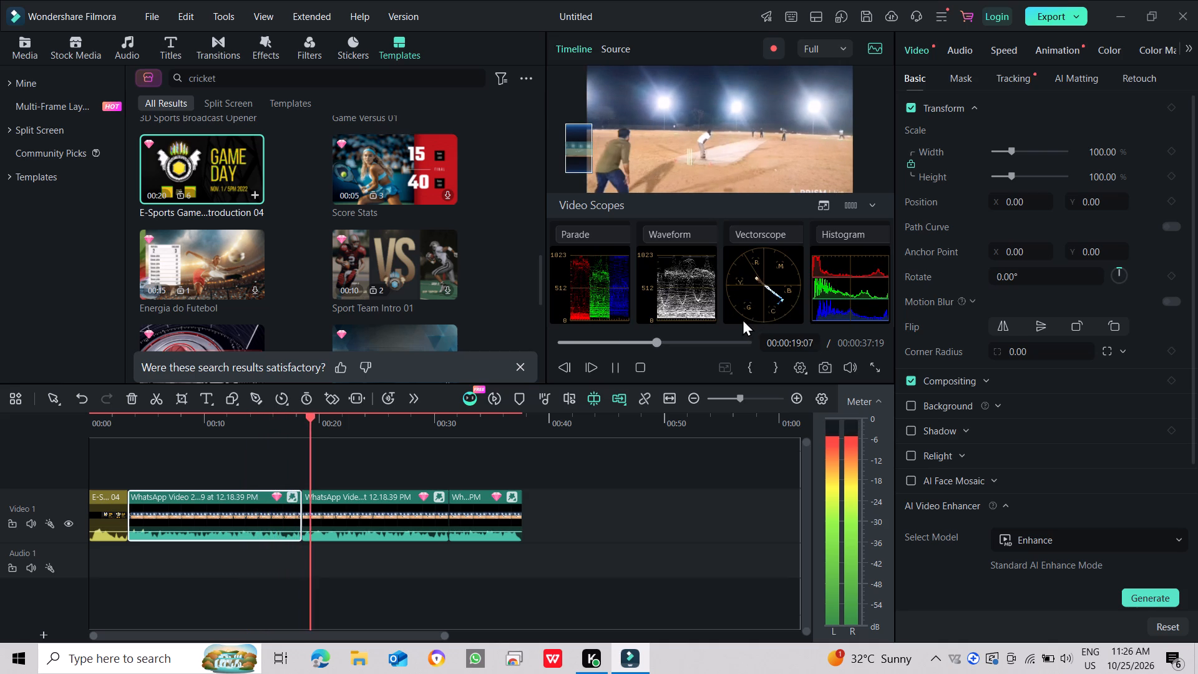
Open the thumbnail editor for the current project from its project info.
{"action": "left_click", "coordinate": [741, 184]}
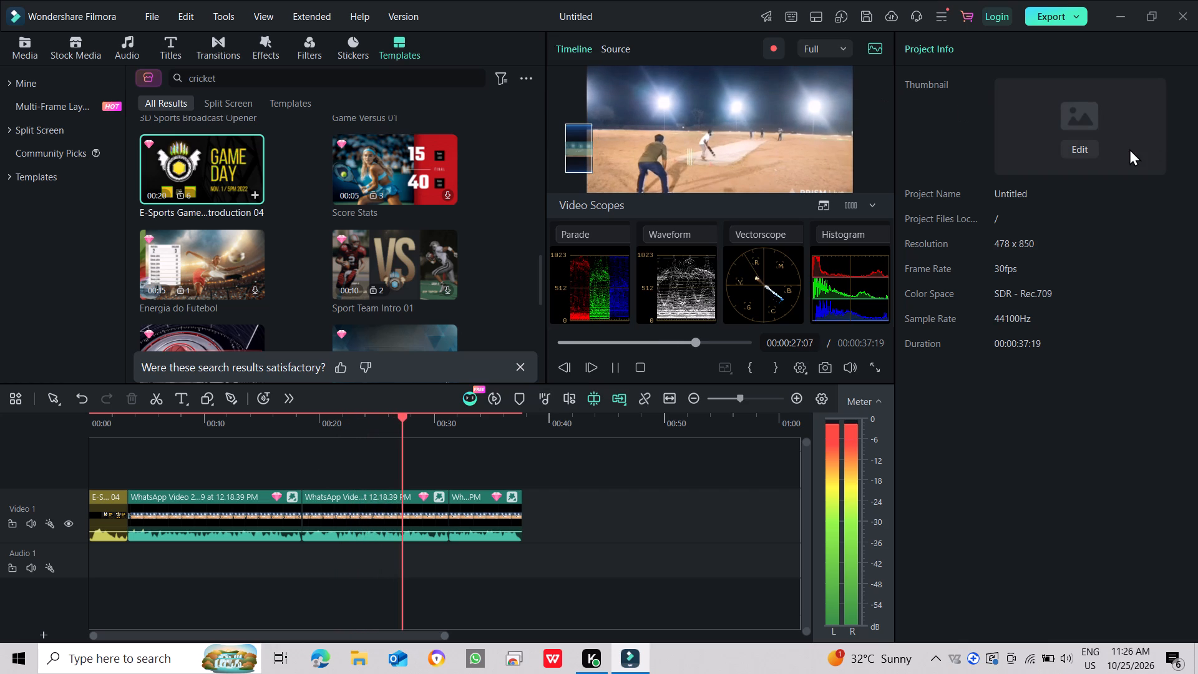
{"action": "left_click", "coordinate": [1089, 152]}
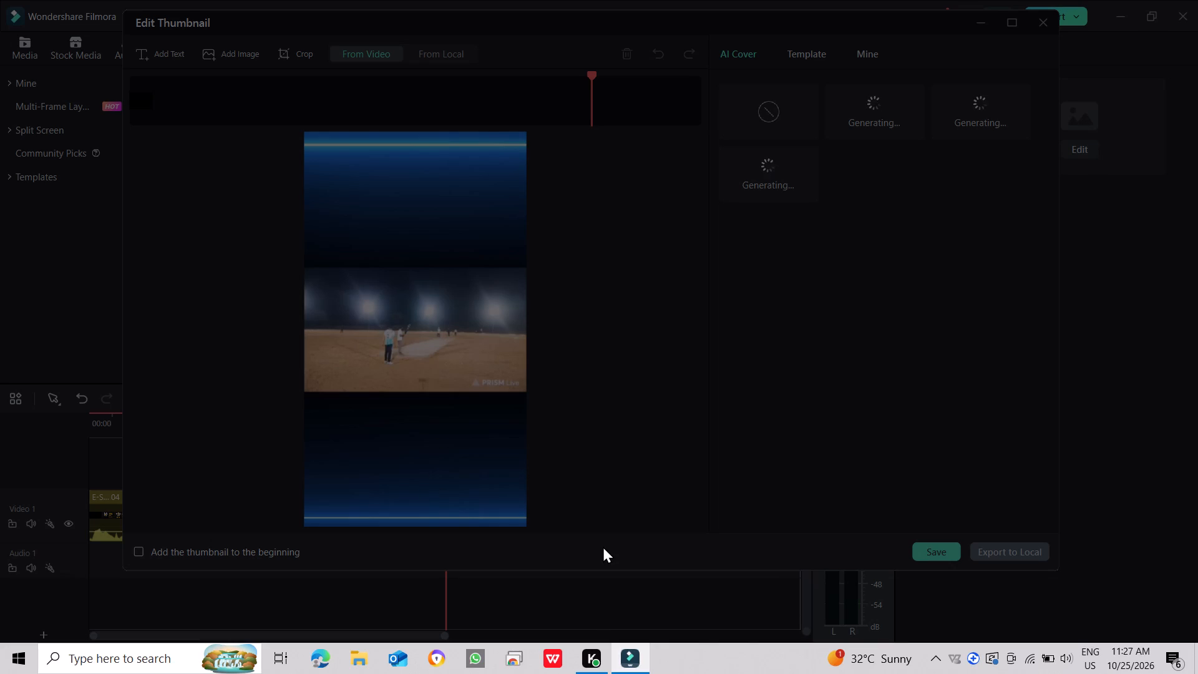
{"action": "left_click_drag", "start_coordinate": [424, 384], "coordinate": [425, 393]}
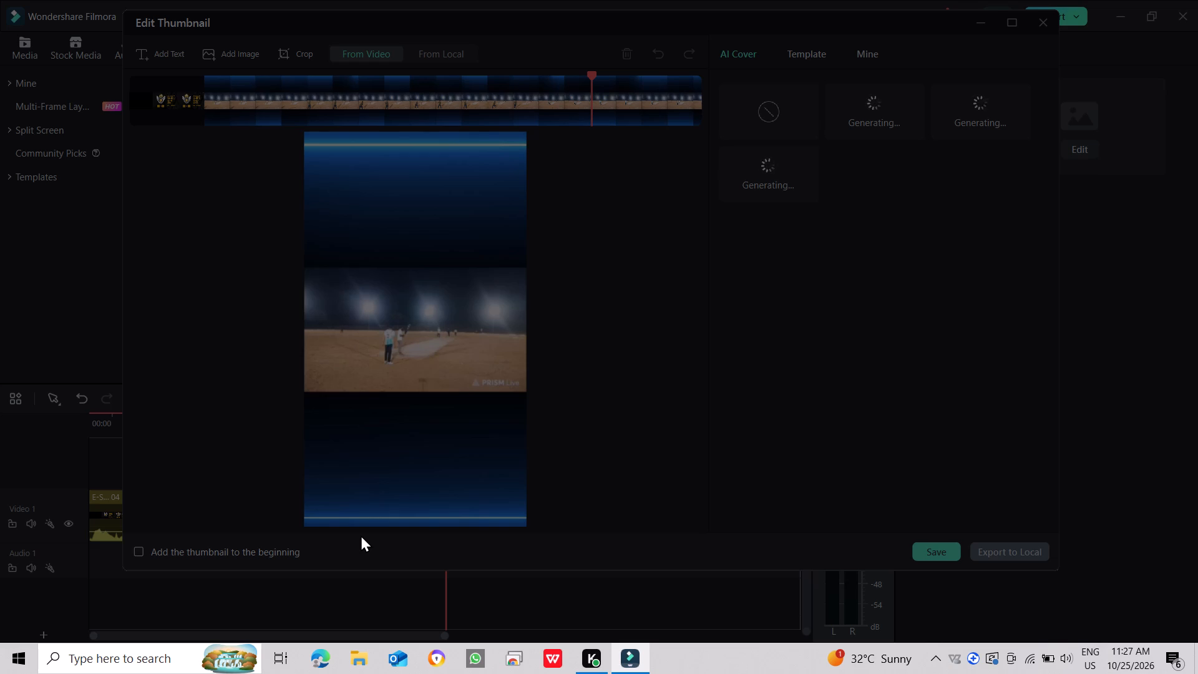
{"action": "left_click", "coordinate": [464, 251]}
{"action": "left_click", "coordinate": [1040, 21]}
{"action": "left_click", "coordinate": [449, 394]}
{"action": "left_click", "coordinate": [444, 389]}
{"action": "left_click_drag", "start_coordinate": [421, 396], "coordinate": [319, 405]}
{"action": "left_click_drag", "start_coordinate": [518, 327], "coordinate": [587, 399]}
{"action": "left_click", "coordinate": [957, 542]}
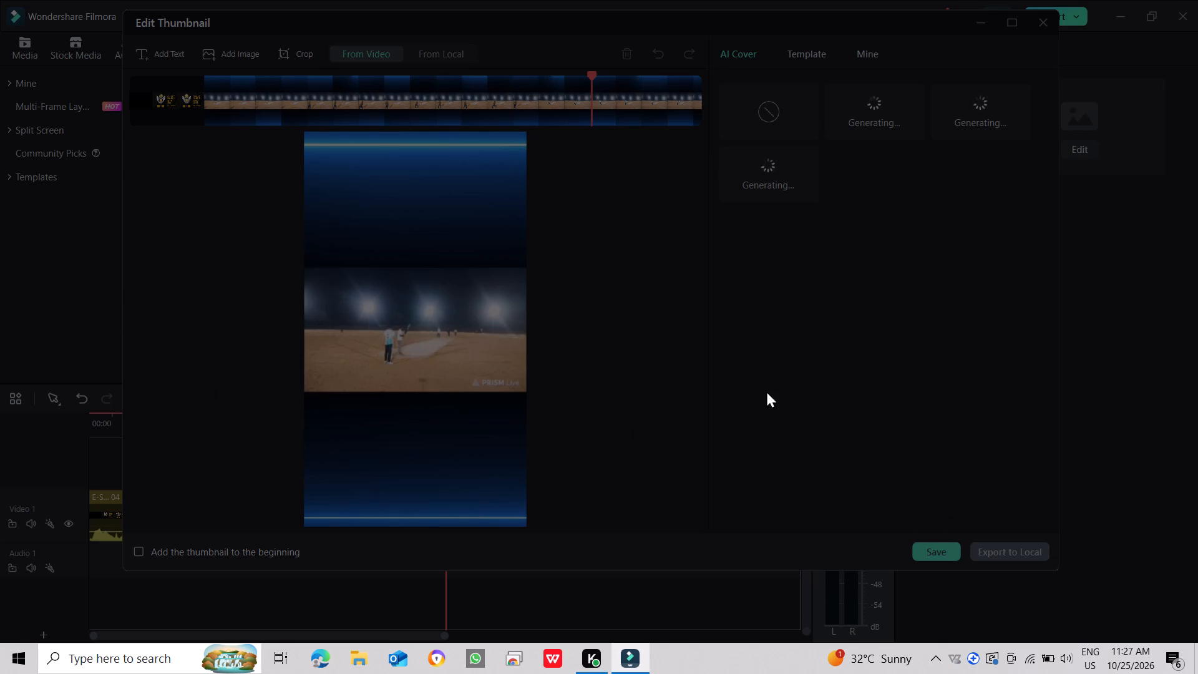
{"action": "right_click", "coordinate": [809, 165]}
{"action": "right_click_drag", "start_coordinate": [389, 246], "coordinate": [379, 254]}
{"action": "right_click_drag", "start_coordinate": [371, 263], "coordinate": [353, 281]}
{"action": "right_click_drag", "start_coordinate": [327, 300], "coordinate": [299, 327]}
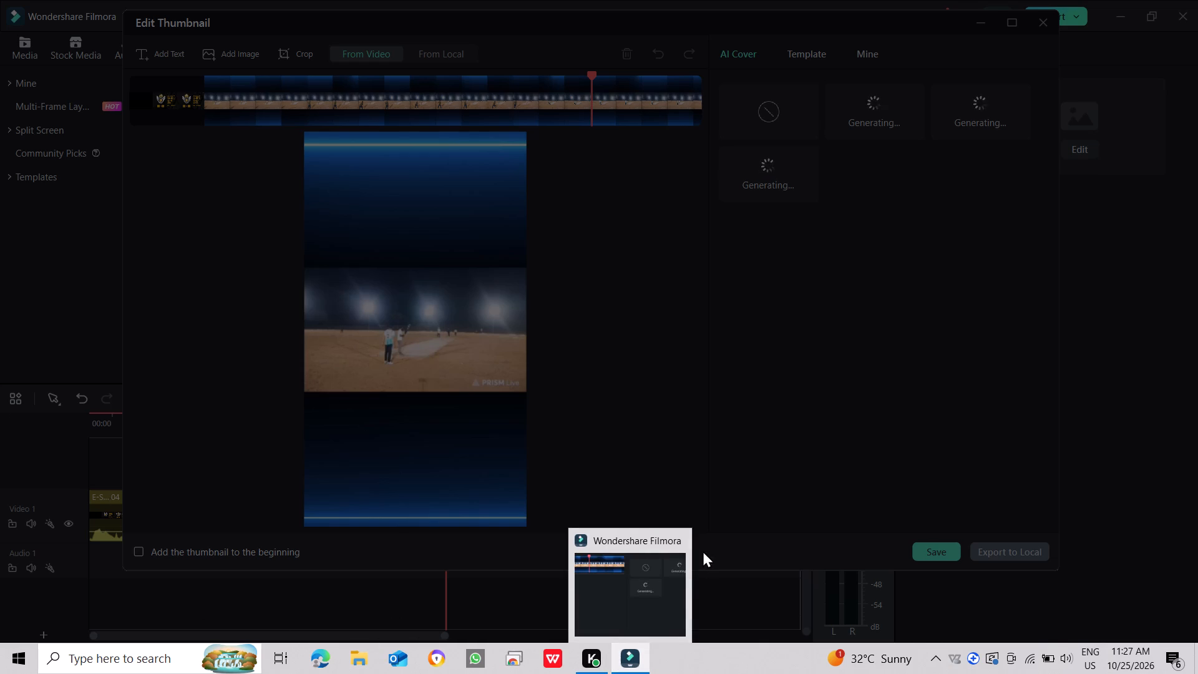
Bring the Edit Thumbnail window to the front, select its cricket frame image, and maximize the window.
{"action": "left_click", "coordinate": [679, 530]}
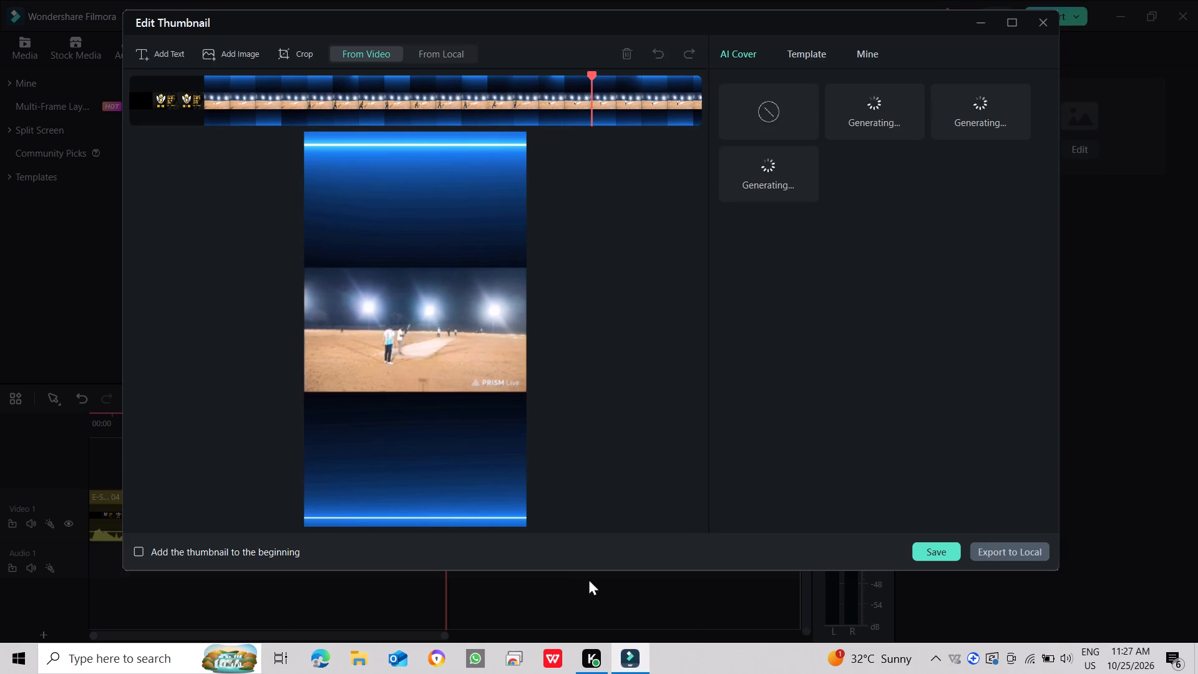
{"action": "left_click", "coordinate": [485, 273]}
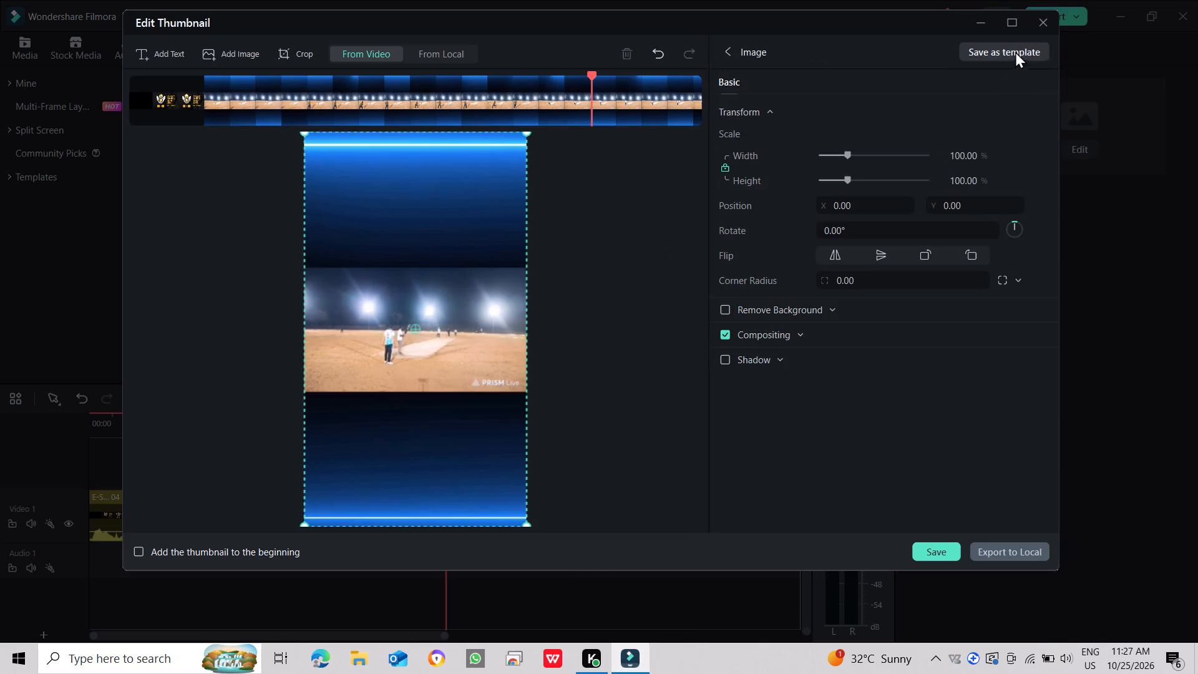
{"action": "left_click", "coordinate": [1011, 22]}
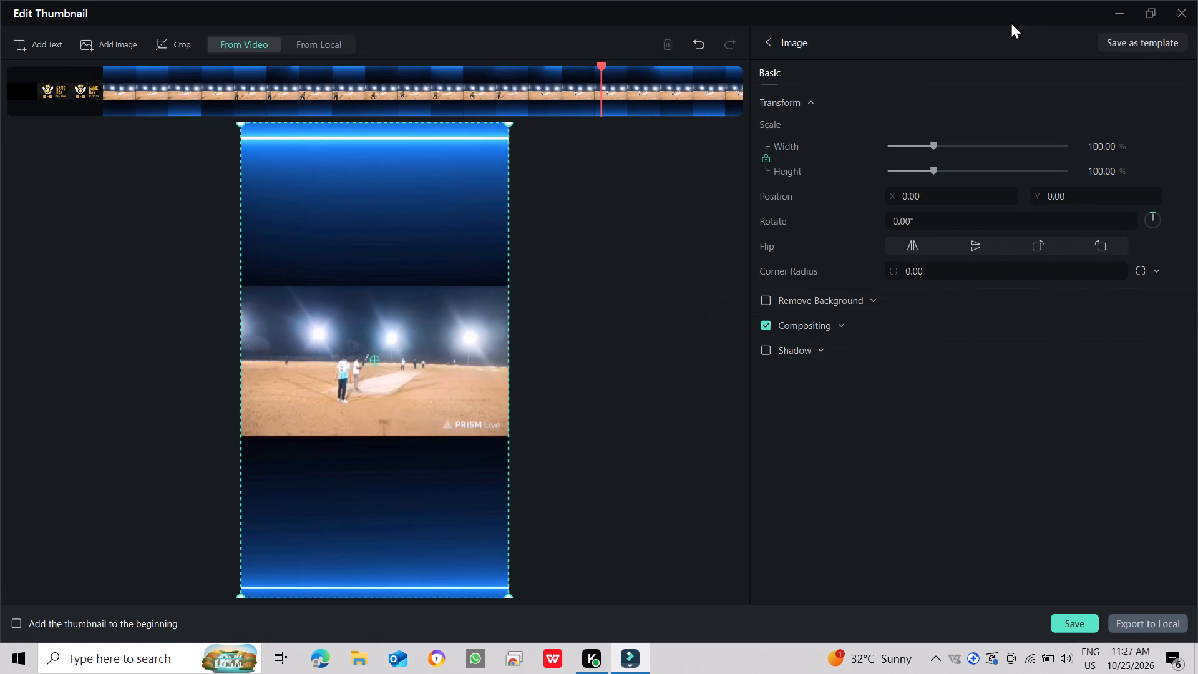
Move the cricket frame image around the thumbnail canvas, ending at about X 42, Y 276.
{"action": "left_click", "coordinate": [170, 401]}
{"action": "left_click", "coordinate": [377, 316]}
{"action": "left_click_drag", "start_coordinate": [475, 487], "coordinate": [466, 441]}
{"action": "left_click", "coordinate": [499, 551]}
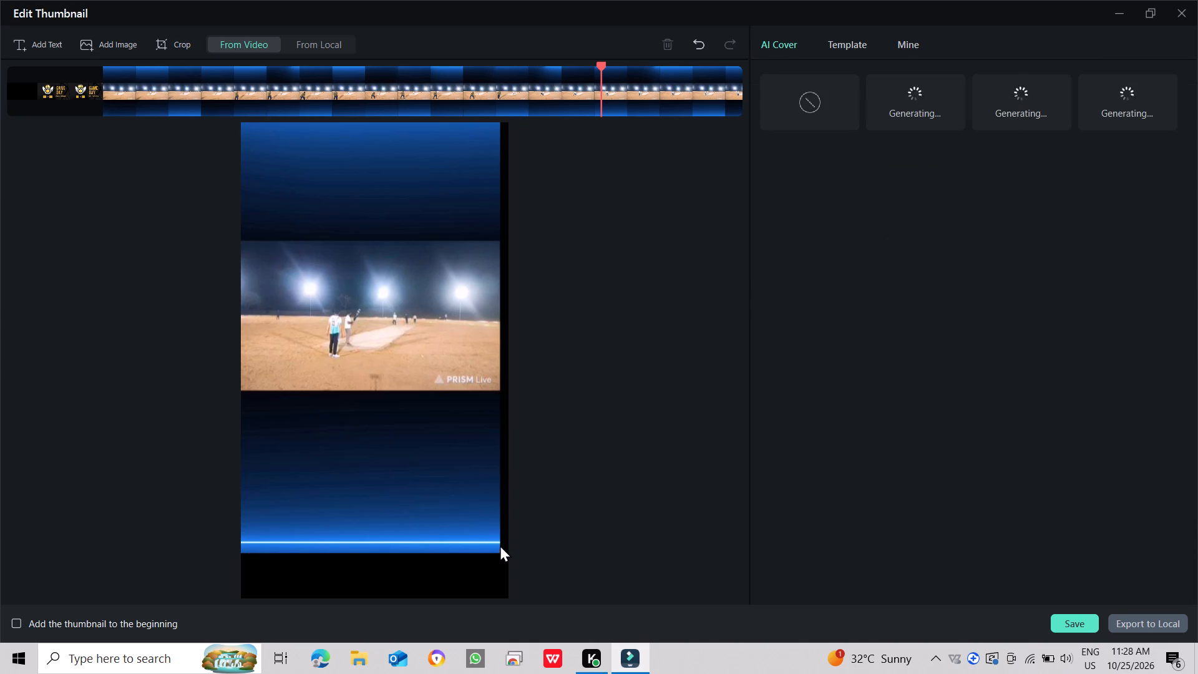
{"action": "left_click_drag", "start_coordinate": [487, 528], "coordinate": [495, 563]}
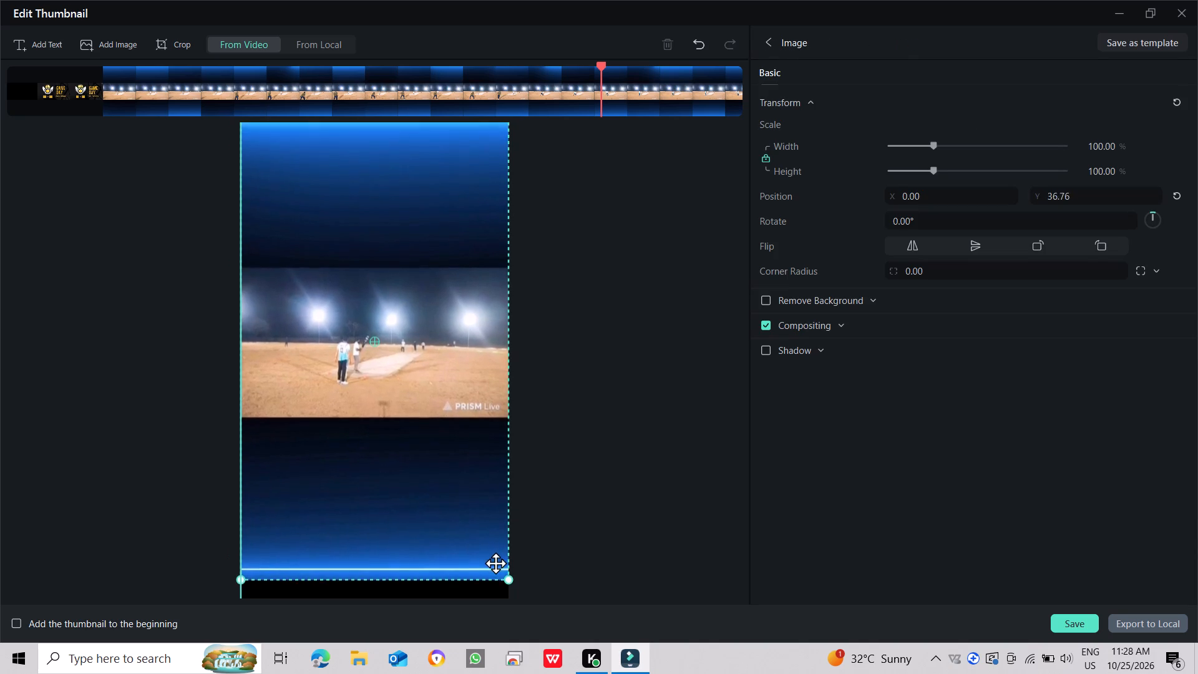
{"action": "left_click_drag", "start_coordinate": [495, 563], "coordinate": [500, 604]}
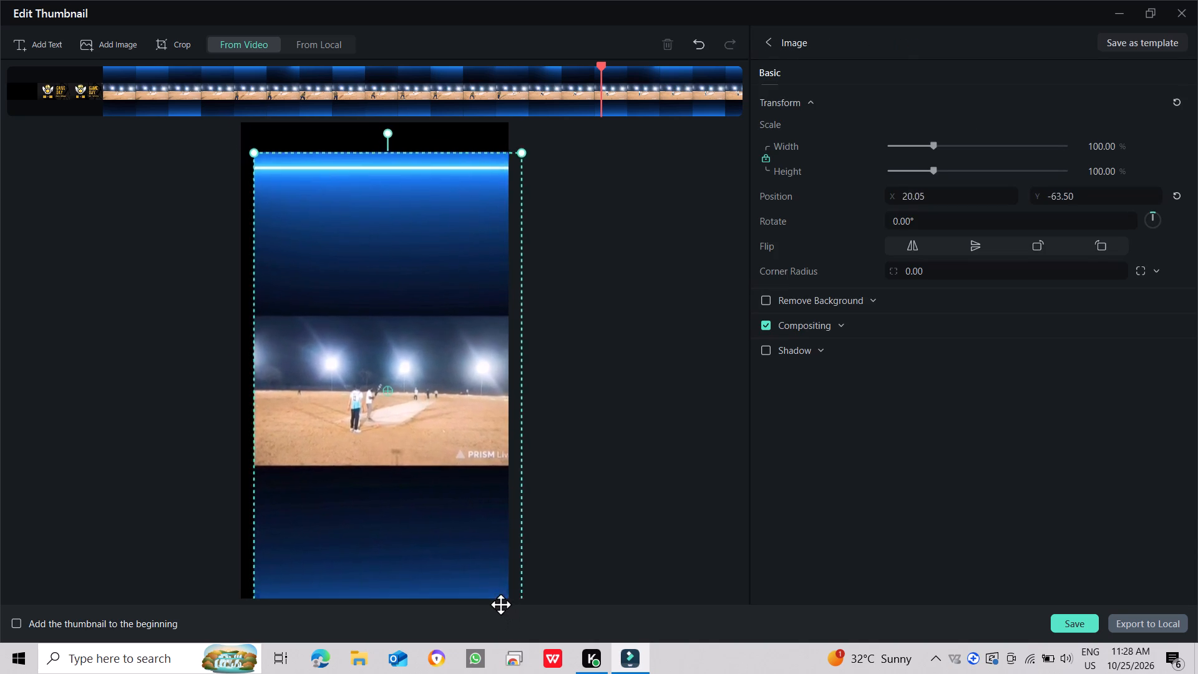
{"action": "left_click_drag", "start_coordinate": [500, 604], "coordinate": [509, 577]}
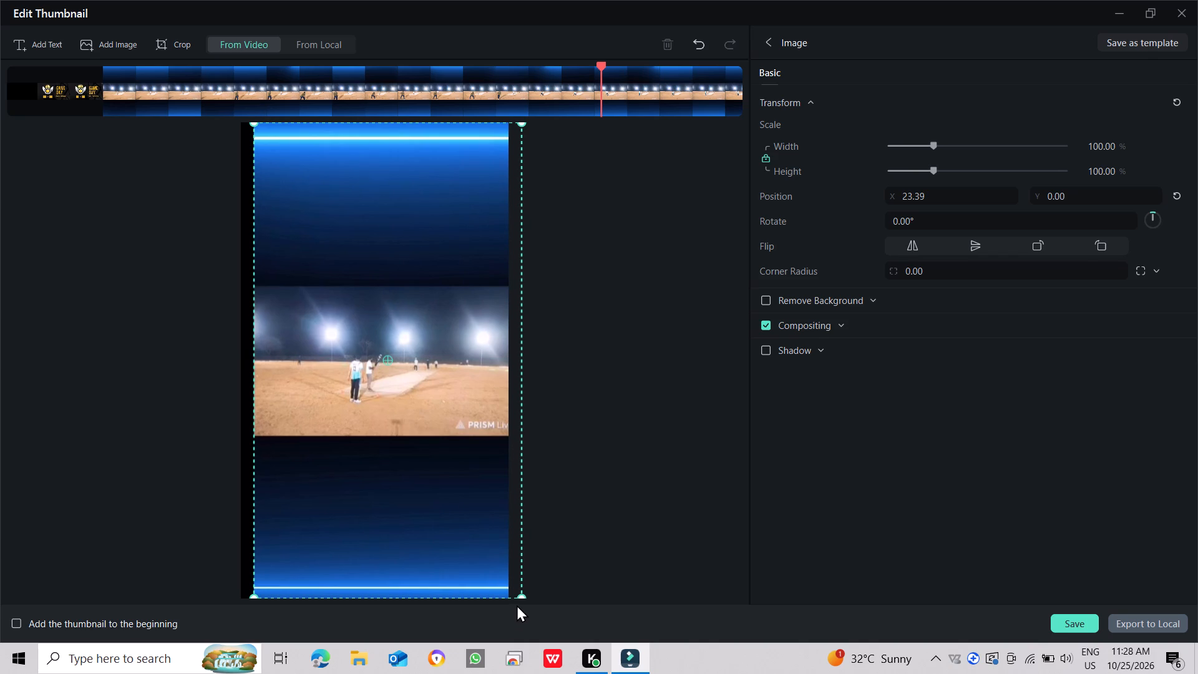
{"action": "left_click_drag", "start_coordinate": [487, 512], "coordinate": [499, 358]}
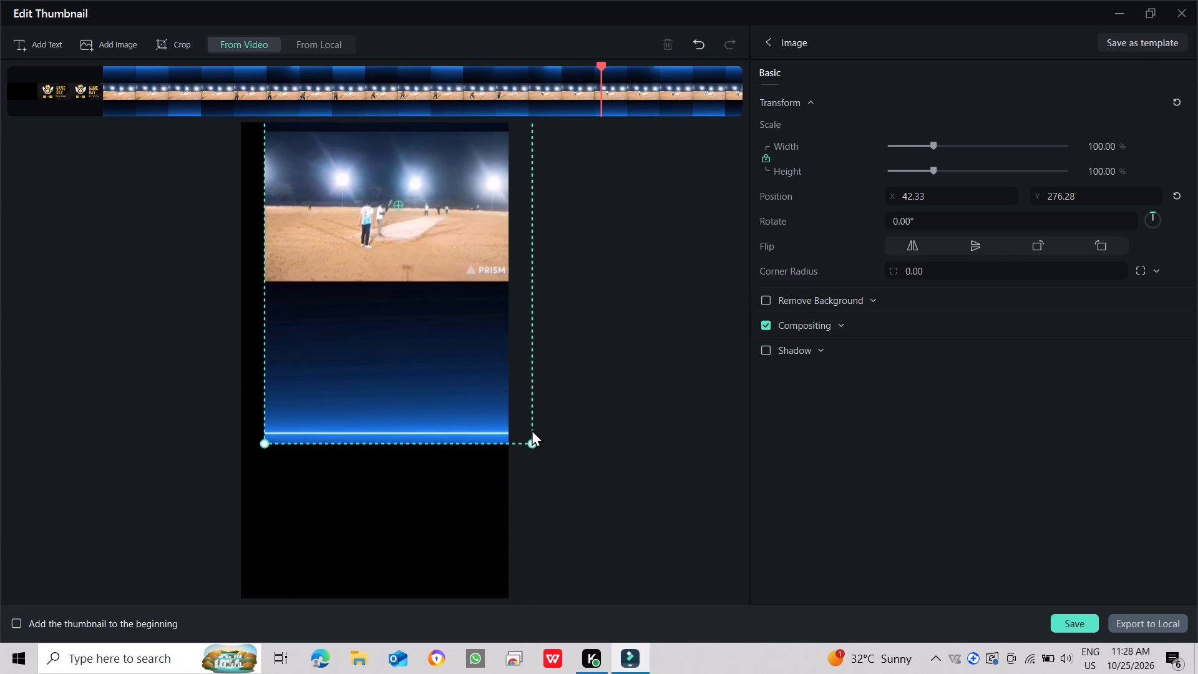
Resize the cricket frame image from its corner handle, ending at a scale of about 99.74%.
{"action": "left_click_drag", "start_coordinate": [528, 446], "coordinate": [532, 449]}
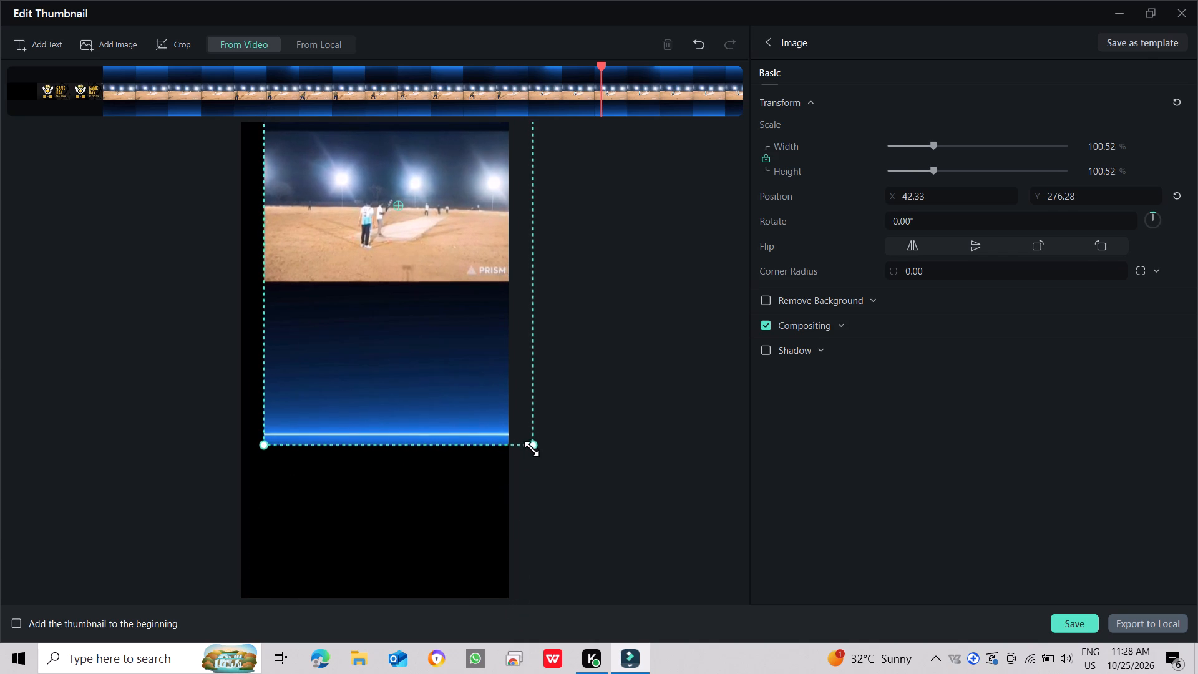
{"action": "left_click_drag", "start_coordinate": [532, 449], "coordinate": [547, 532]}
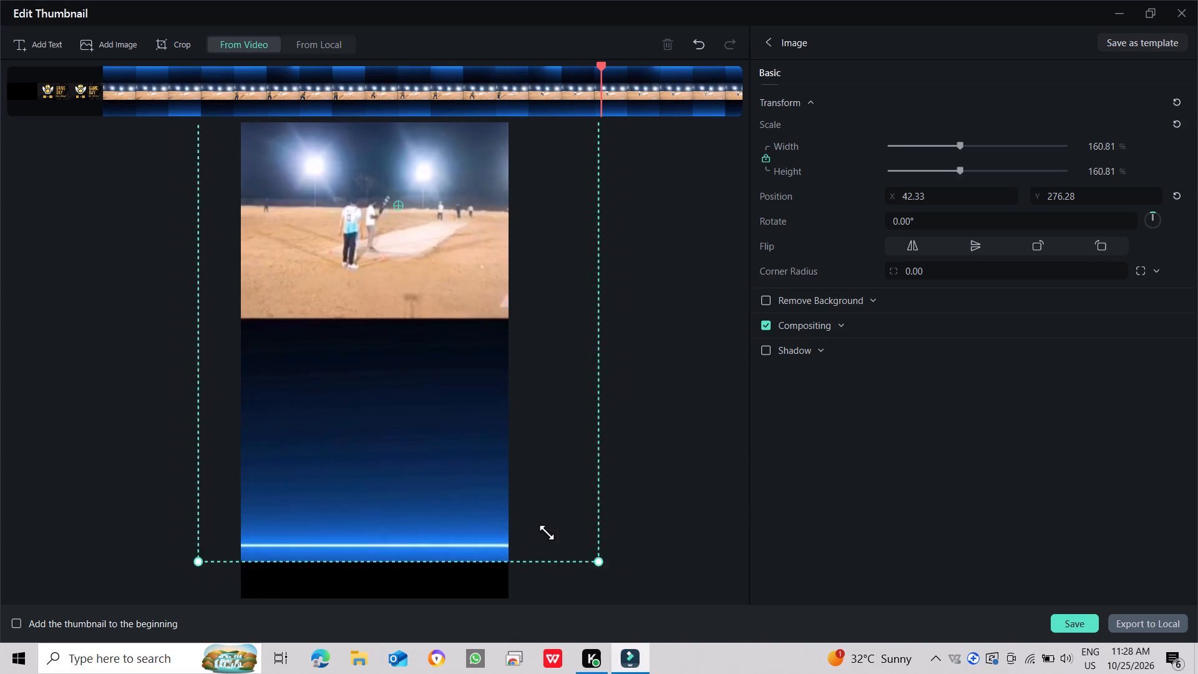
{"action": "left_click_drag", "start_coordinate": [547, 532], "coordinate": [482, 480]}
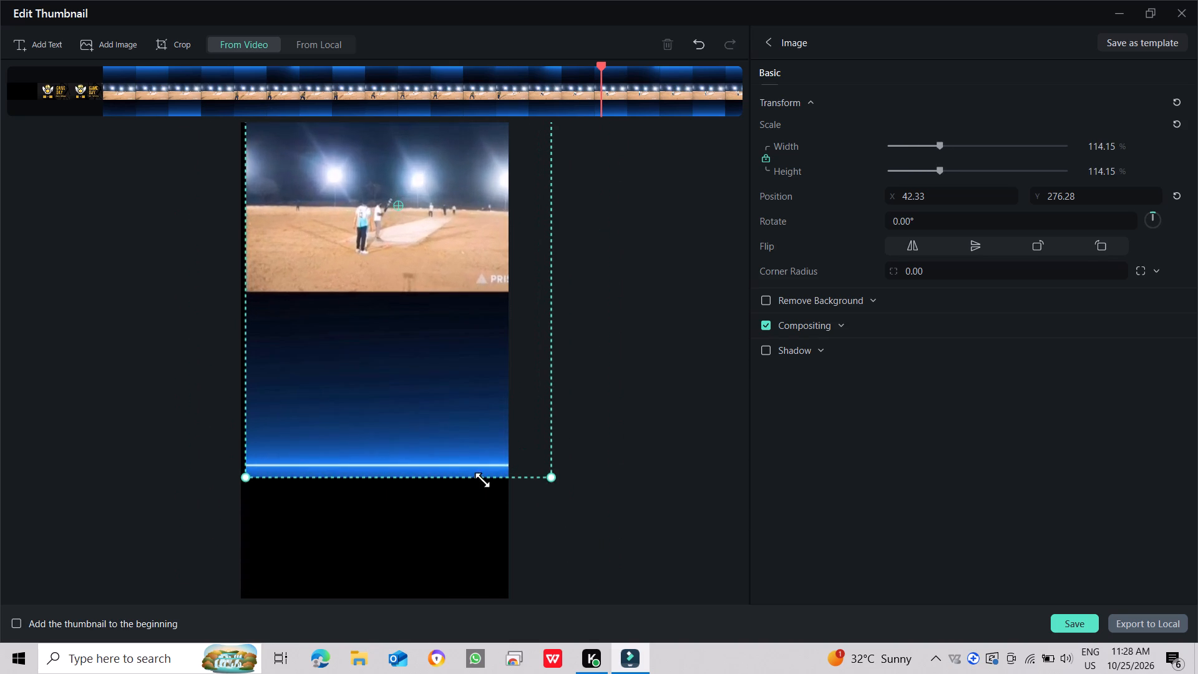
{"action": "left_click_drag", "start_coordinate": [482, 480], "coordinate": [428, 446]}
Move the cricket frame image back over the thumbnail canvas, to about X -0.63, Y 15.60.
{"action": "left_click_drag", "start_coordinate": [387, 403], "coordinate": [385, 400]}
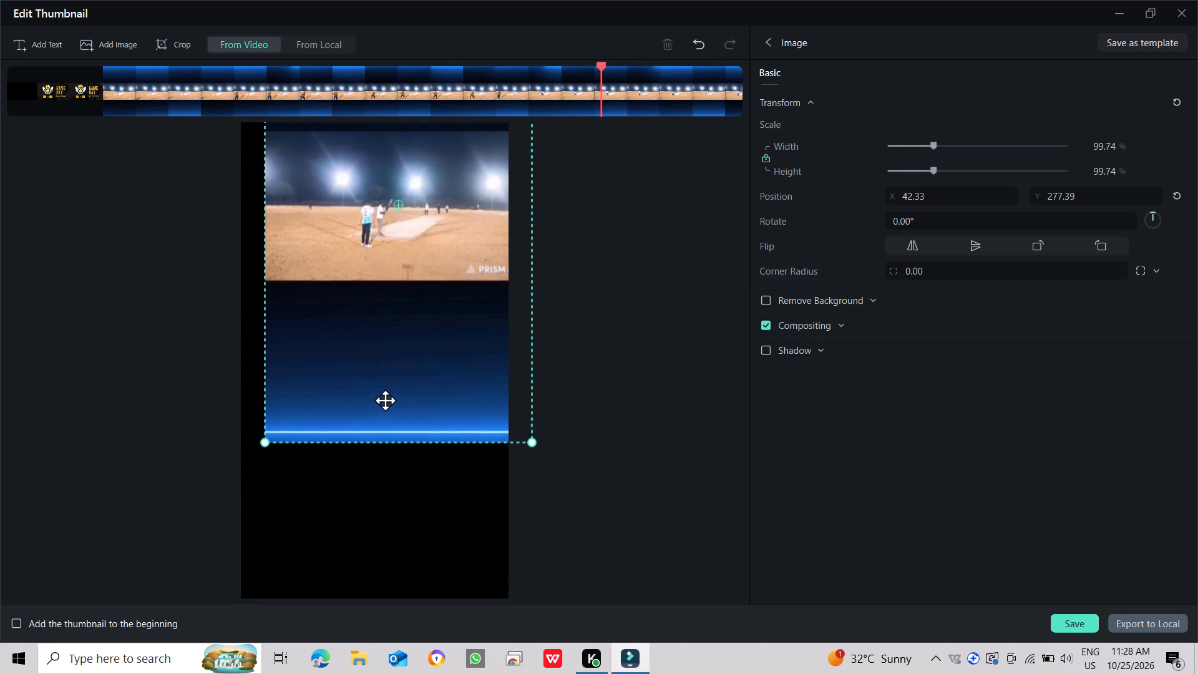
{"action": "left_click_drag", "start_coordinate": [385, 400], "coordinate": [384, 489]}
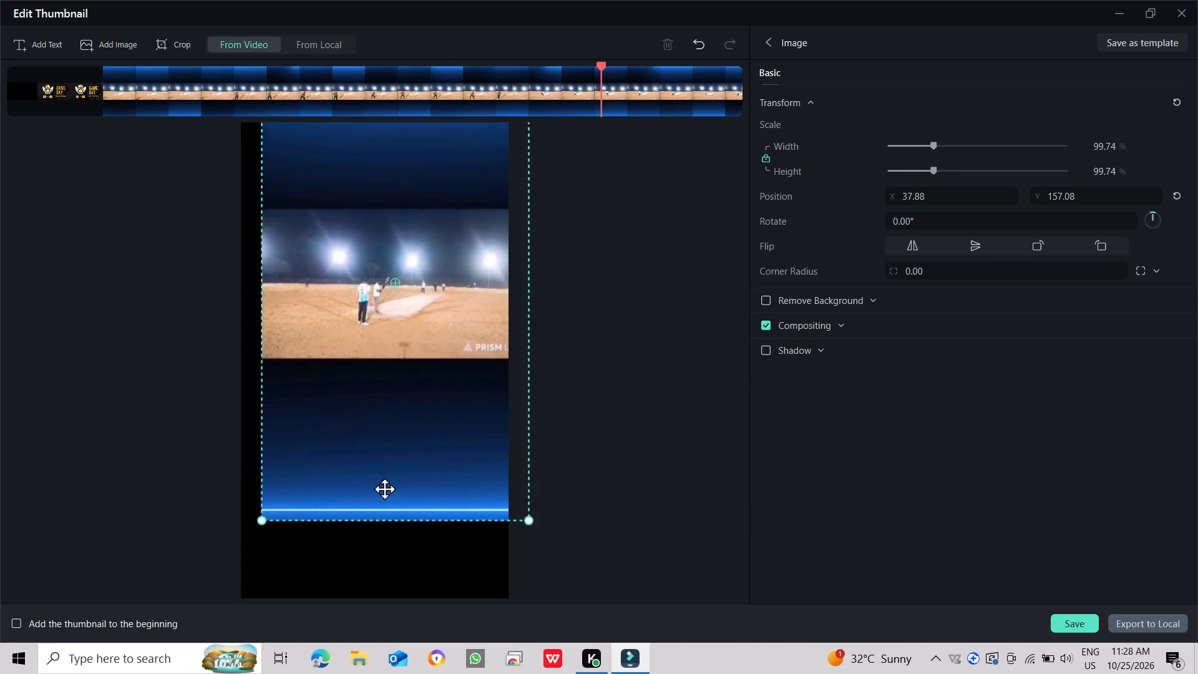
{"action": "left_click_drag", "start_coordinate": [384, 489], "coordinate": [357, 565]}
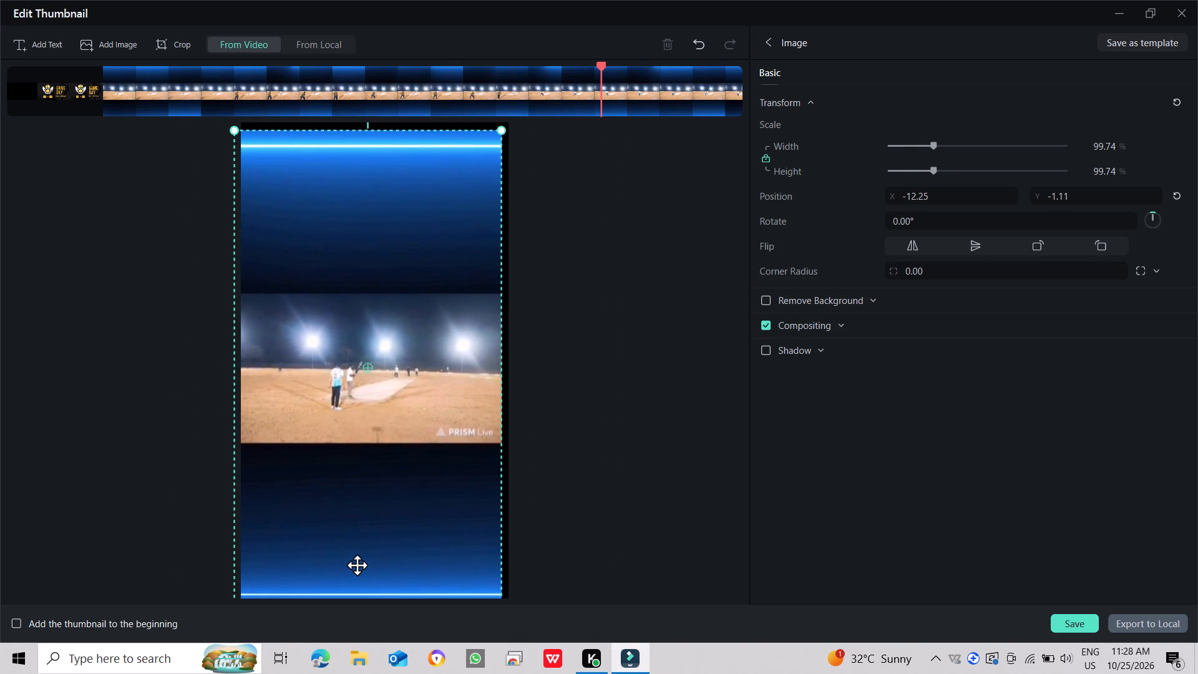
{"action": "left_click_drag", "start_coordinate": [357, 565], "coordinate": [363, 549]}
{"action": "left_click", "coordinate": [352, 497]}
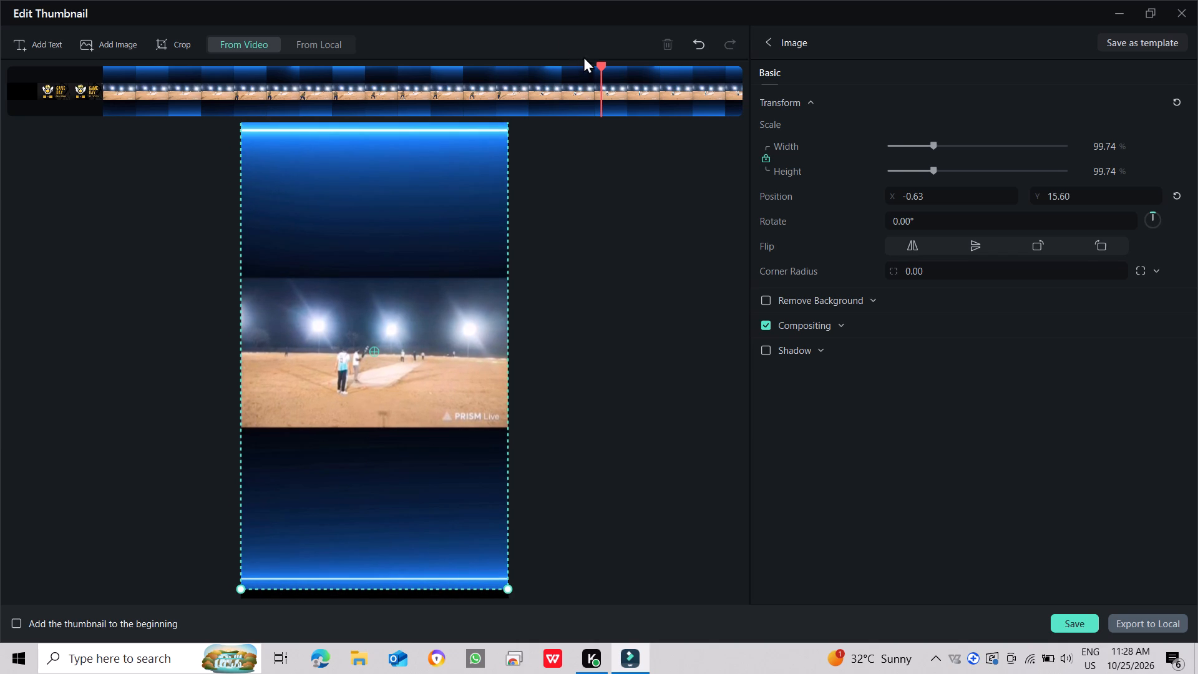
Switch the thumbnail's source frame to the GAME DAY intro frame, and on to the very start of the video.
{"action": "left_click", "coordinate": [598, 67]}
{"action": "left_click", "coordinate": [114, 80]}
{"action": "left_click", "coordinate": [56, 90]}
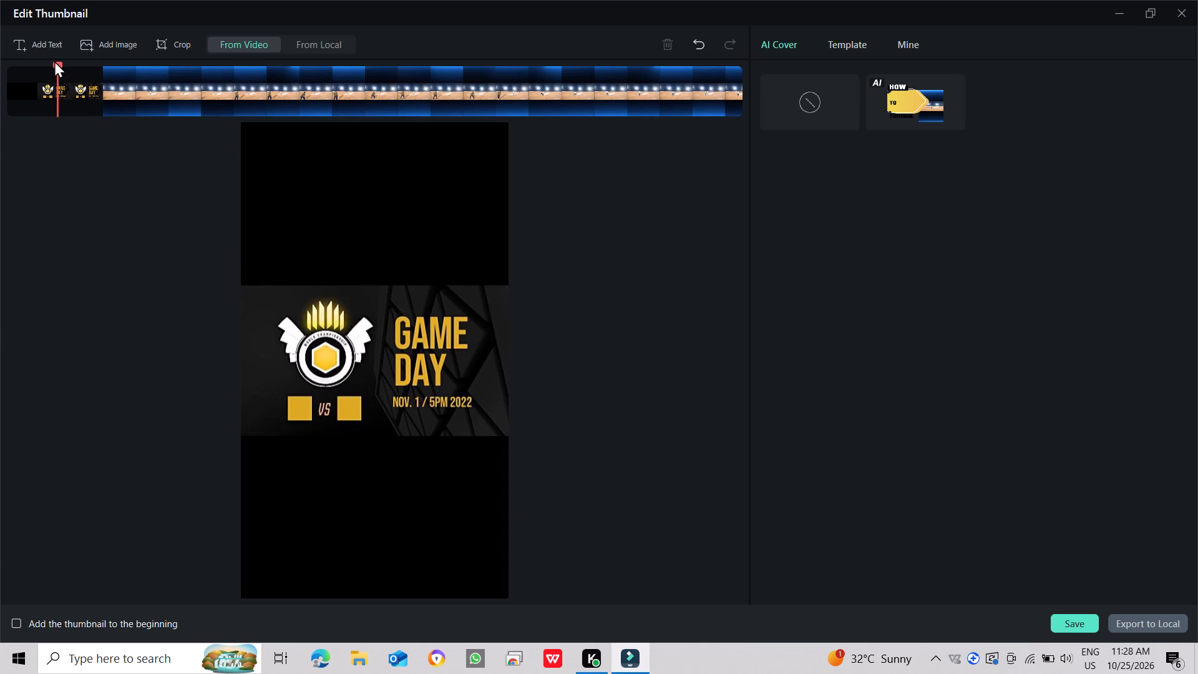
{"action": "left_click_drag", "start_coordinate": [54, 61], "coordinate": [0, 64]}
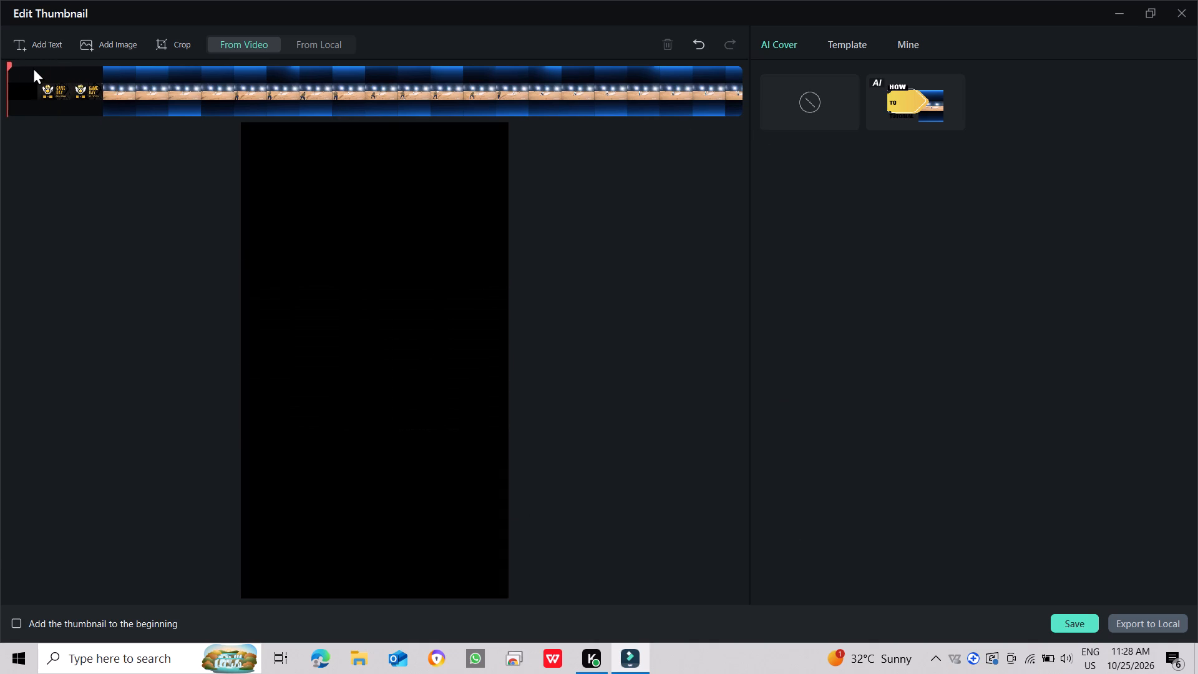
Apply the generated AI cover with the yellow hexagon and "HOW TO" text to the thumbnail.
{"action": "left_click", "coordinate": [896, 109]}
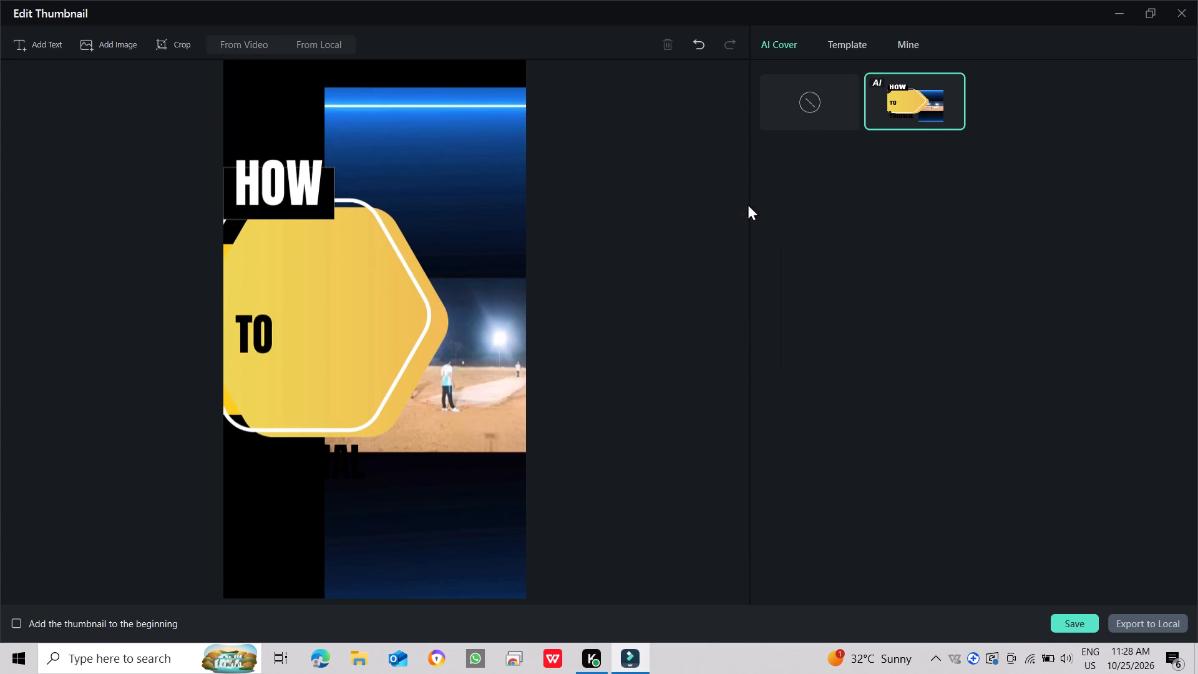
Shift the cover's yellow hexagon toward the canvas's left edge and lower the "HOW" text slightly within its black box.
{"action": "left_click_drag", "start_coordinate": [299, 351], "coordinate": [246, 359]}
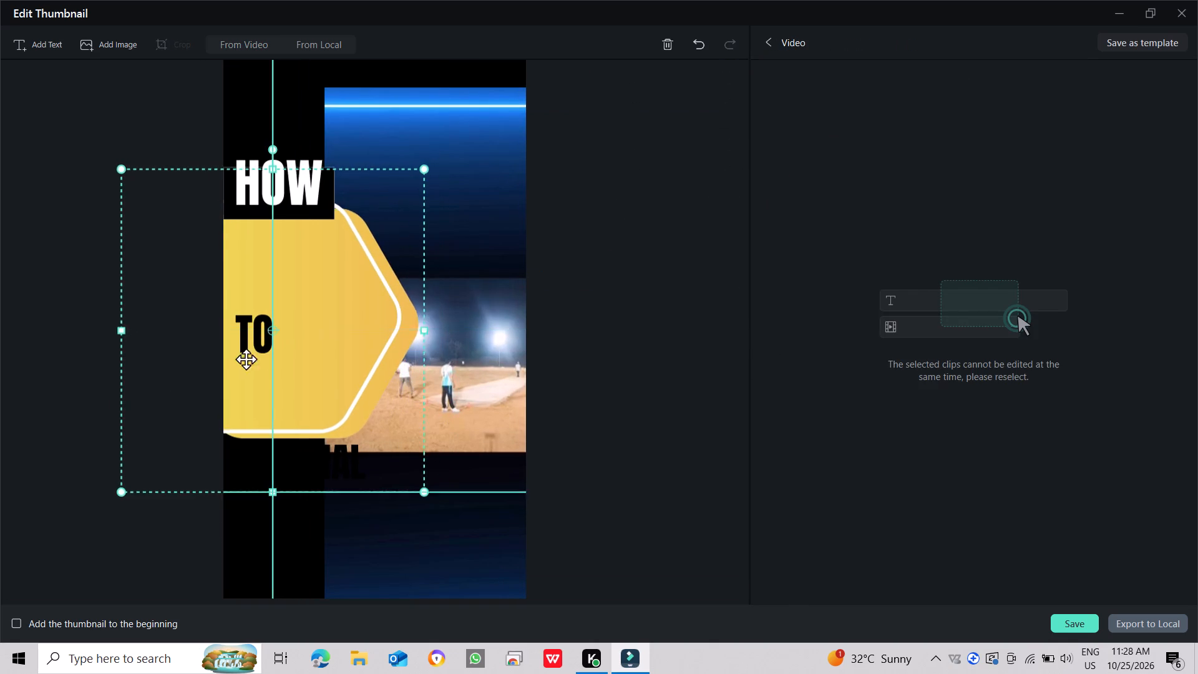
{"action": "left_click_drag", "start_coordinate": [246, 359], "coordinate": [253, 345]}
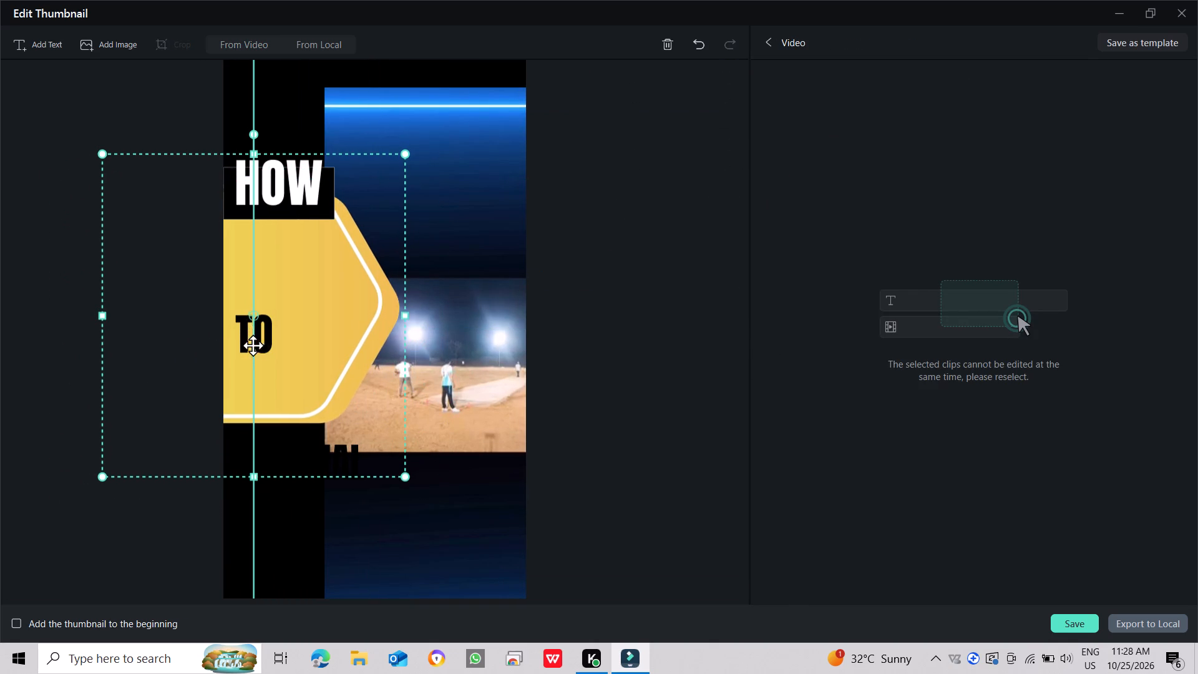
{"action": "left_click_drag", "start_coordinate": [253, 345], "coordinate": [253, 351]}
{"action": "left_click_drag", "start_coordinate": [294, 202], "coordinate": [260, 199]}
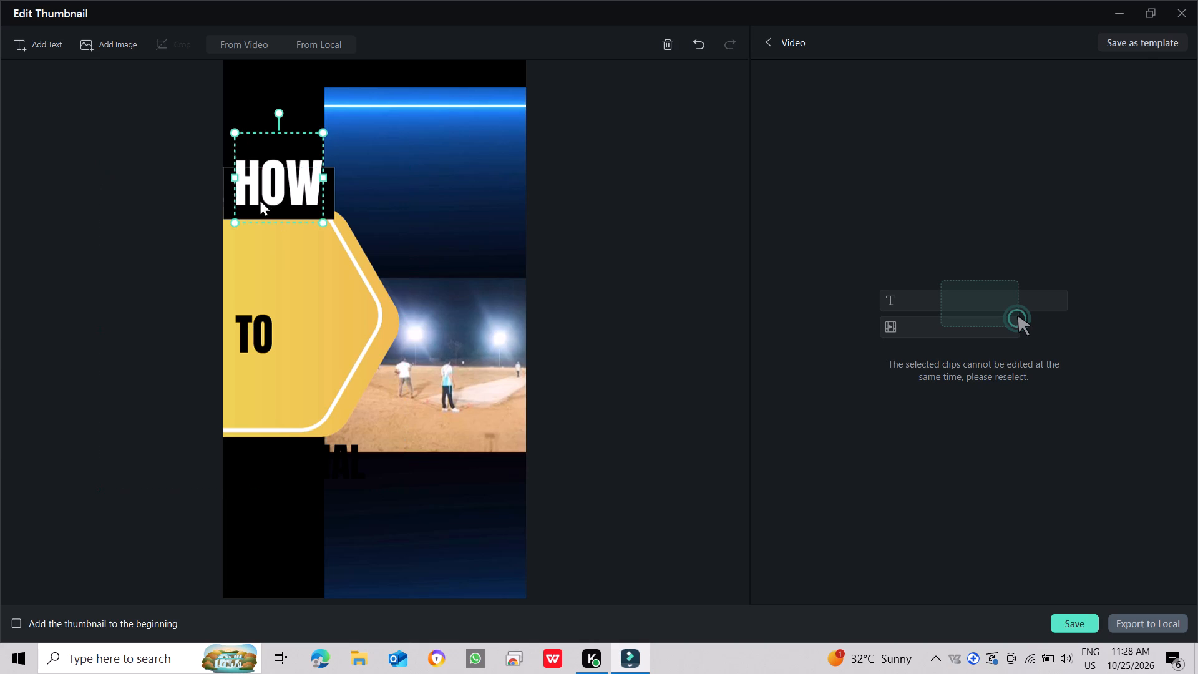
{"action": "left_click_drag", "start_coordinate": [260, 199], "coordinate": [295, 210]}
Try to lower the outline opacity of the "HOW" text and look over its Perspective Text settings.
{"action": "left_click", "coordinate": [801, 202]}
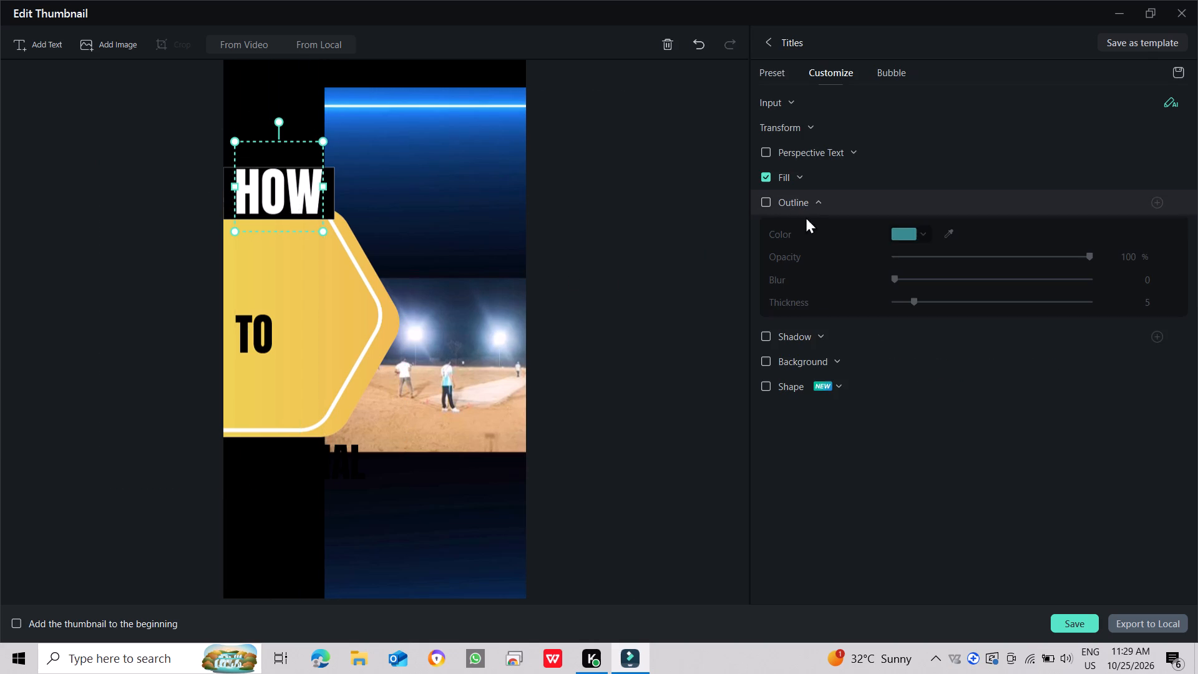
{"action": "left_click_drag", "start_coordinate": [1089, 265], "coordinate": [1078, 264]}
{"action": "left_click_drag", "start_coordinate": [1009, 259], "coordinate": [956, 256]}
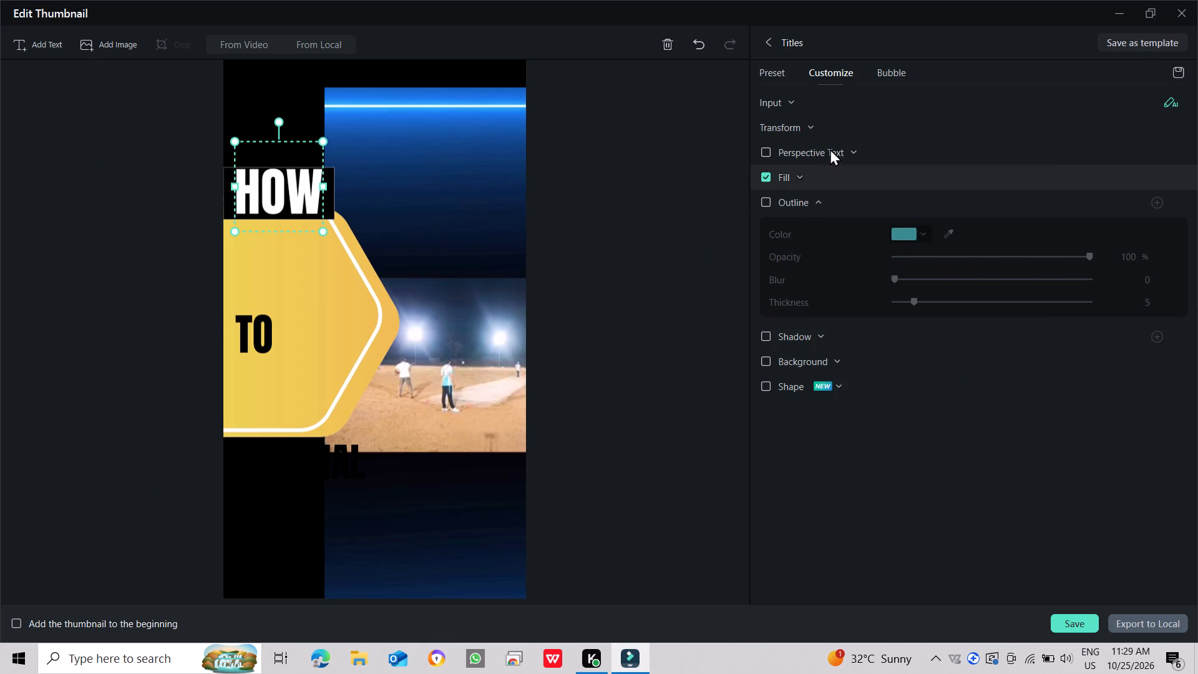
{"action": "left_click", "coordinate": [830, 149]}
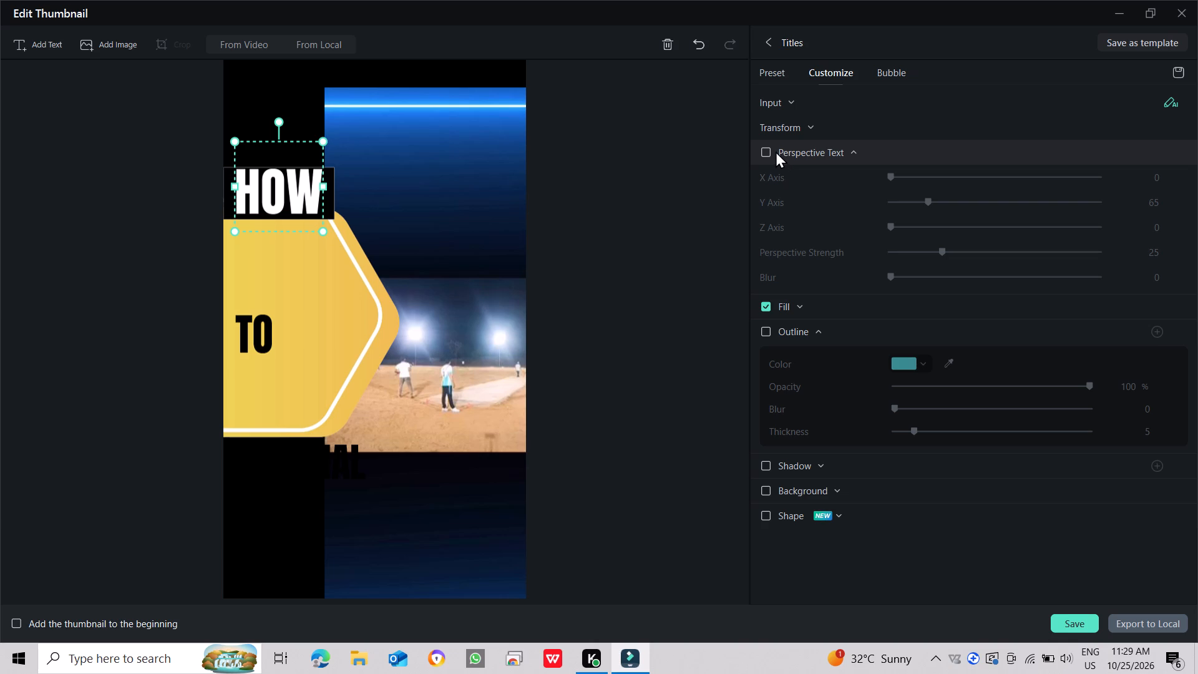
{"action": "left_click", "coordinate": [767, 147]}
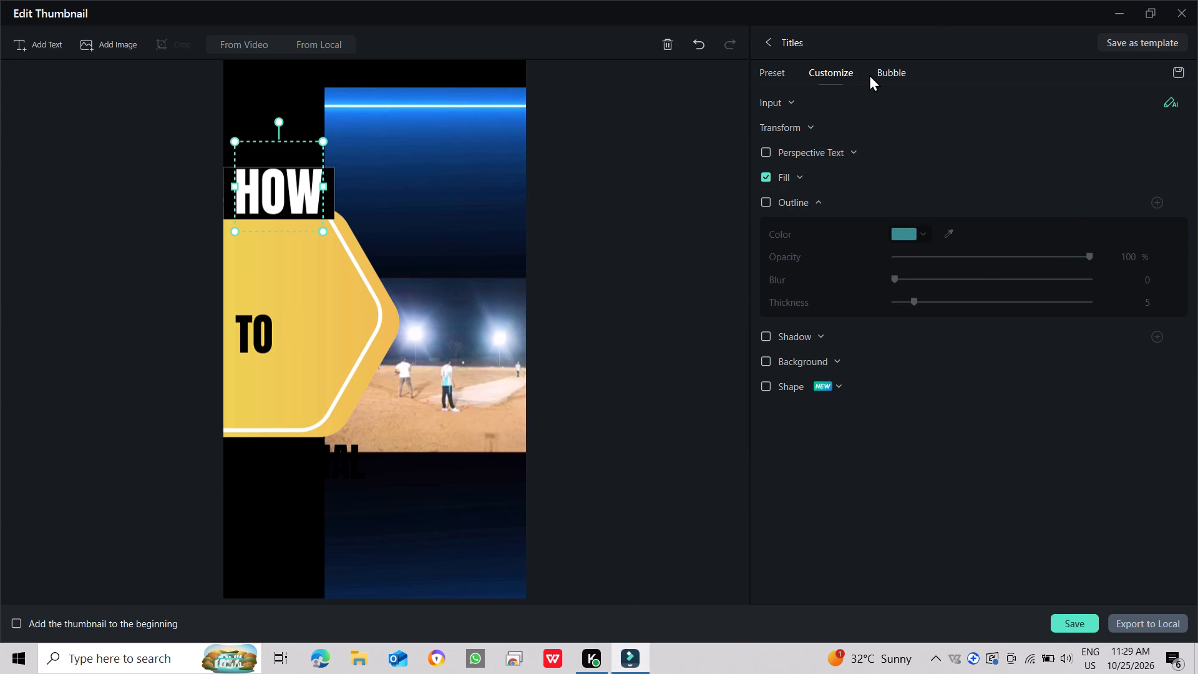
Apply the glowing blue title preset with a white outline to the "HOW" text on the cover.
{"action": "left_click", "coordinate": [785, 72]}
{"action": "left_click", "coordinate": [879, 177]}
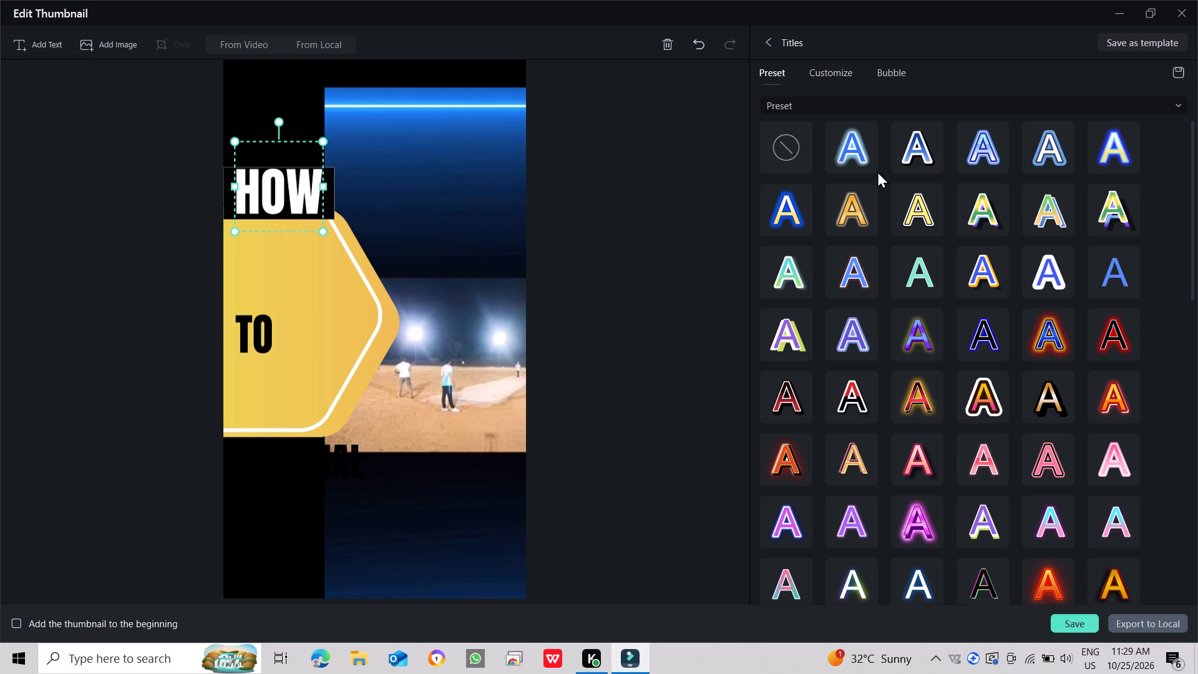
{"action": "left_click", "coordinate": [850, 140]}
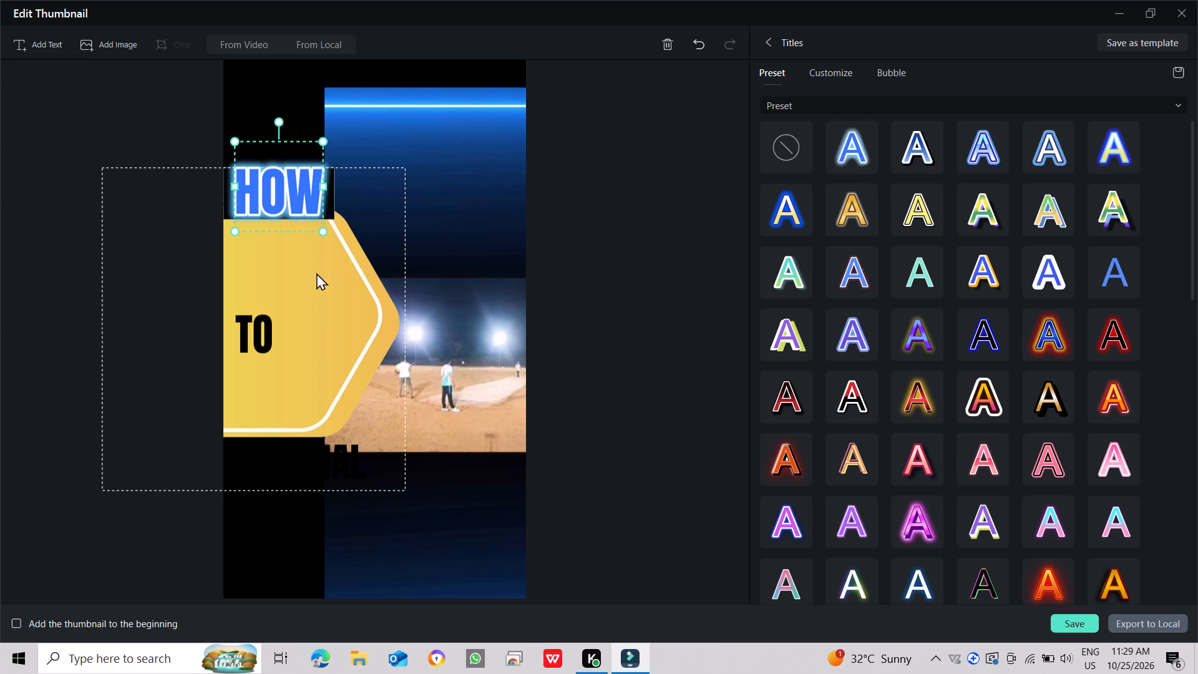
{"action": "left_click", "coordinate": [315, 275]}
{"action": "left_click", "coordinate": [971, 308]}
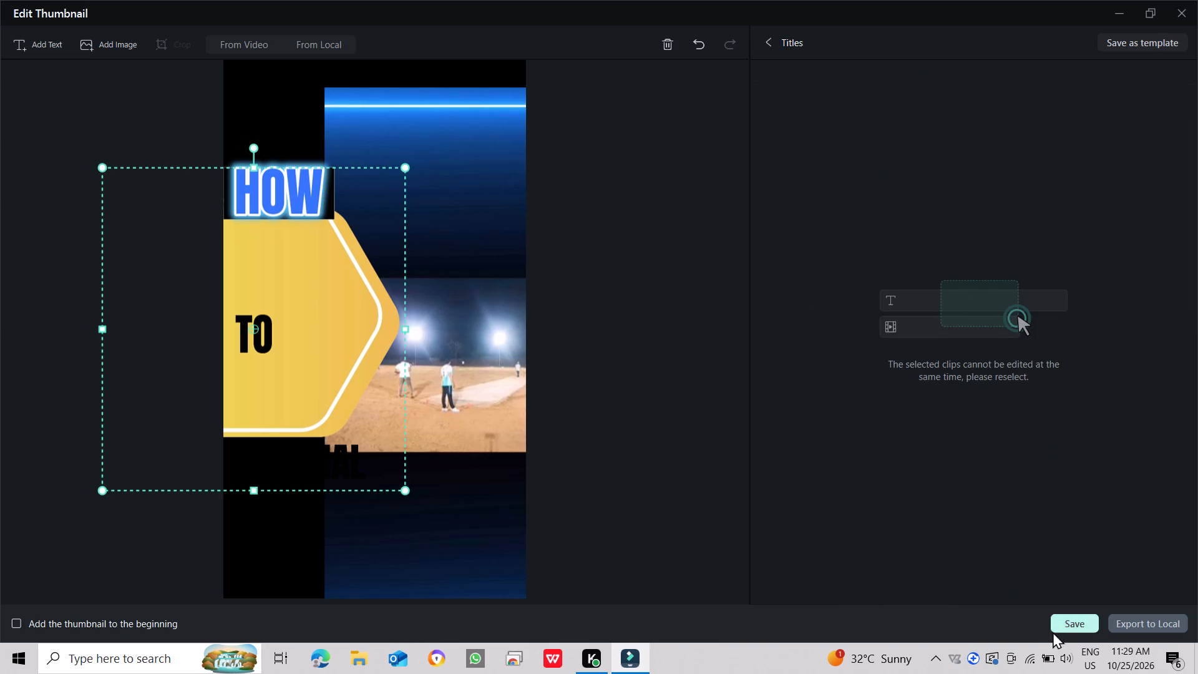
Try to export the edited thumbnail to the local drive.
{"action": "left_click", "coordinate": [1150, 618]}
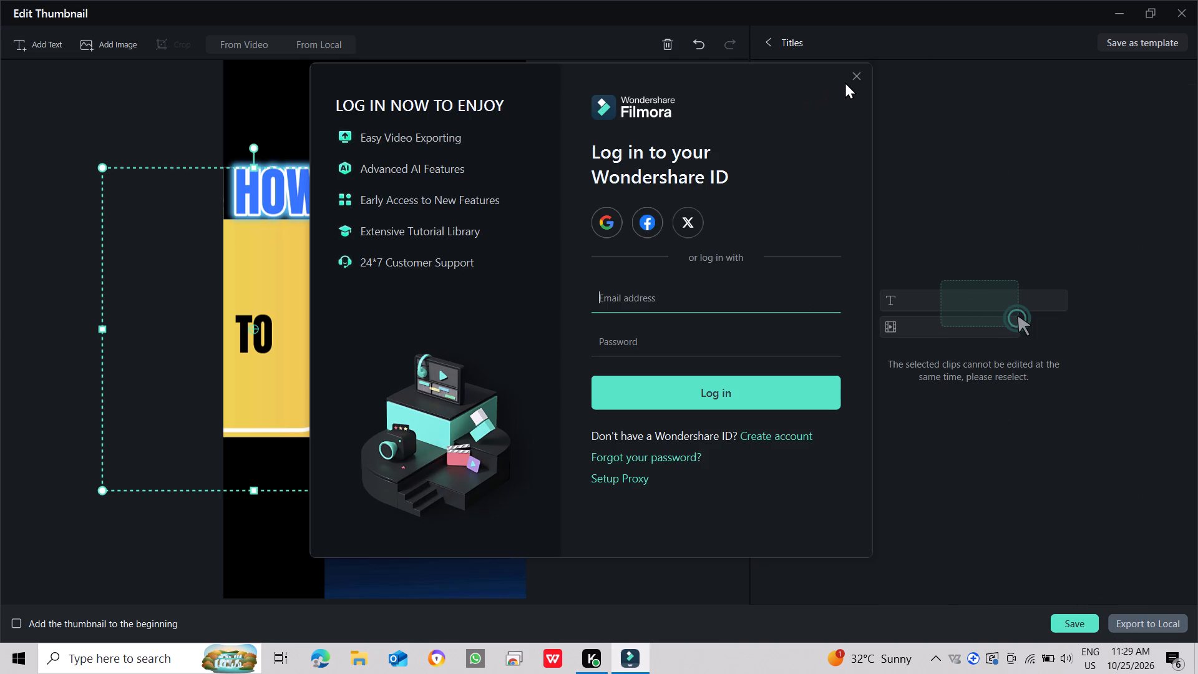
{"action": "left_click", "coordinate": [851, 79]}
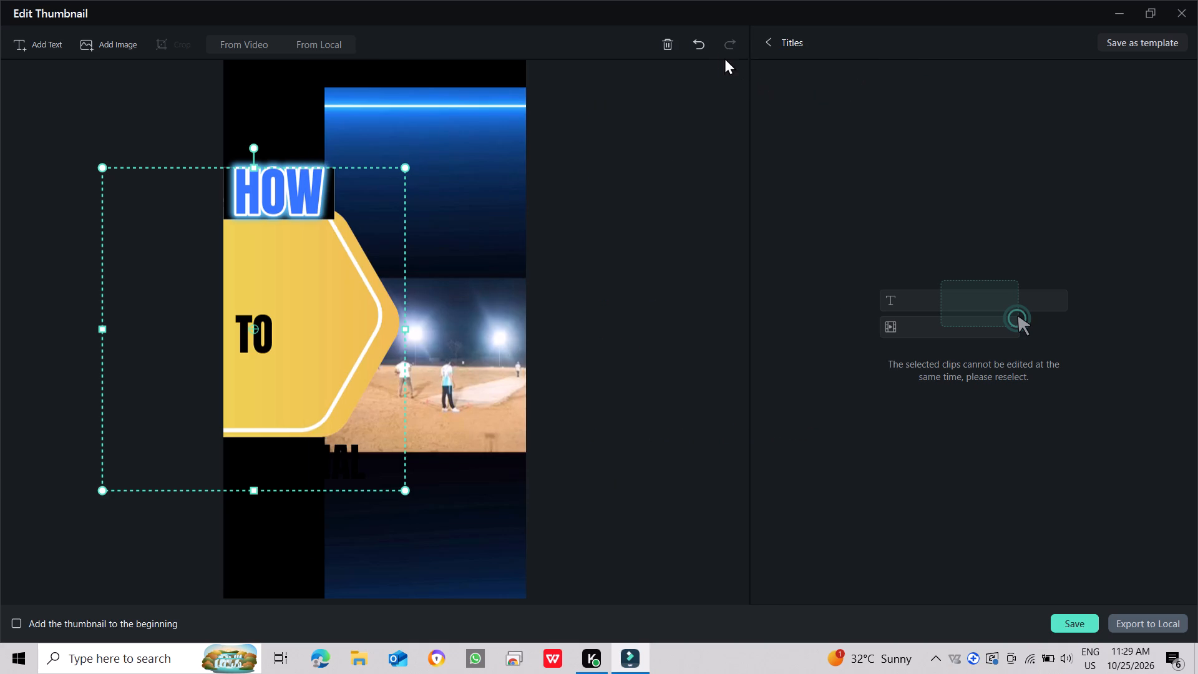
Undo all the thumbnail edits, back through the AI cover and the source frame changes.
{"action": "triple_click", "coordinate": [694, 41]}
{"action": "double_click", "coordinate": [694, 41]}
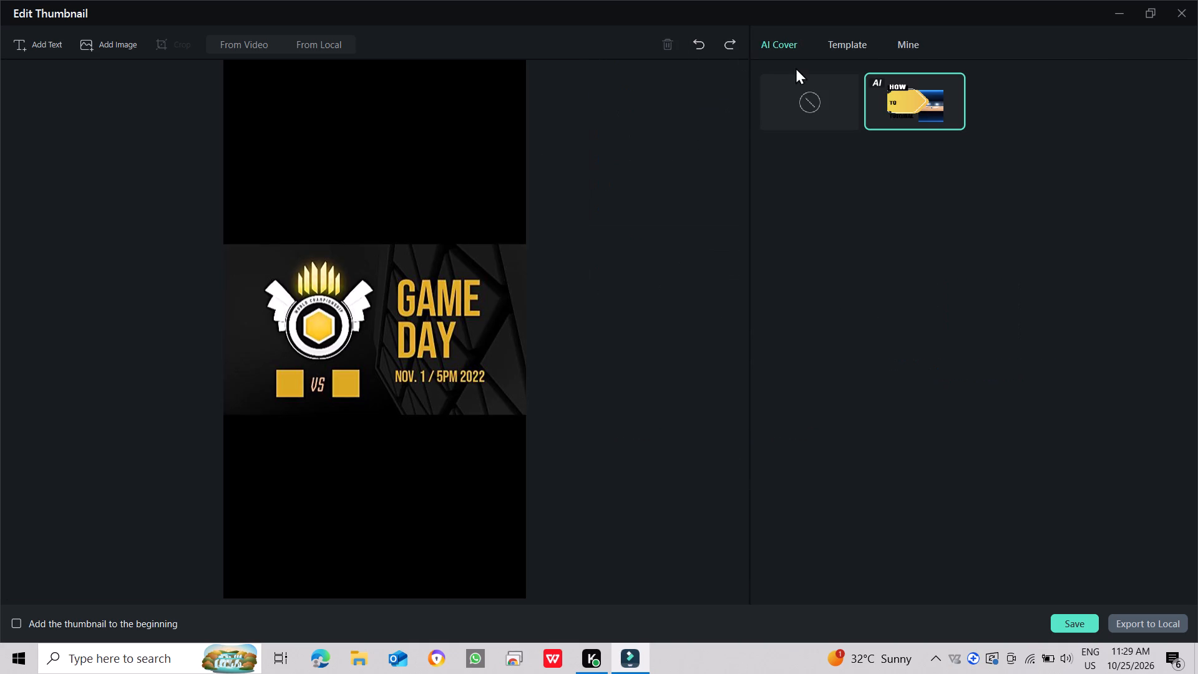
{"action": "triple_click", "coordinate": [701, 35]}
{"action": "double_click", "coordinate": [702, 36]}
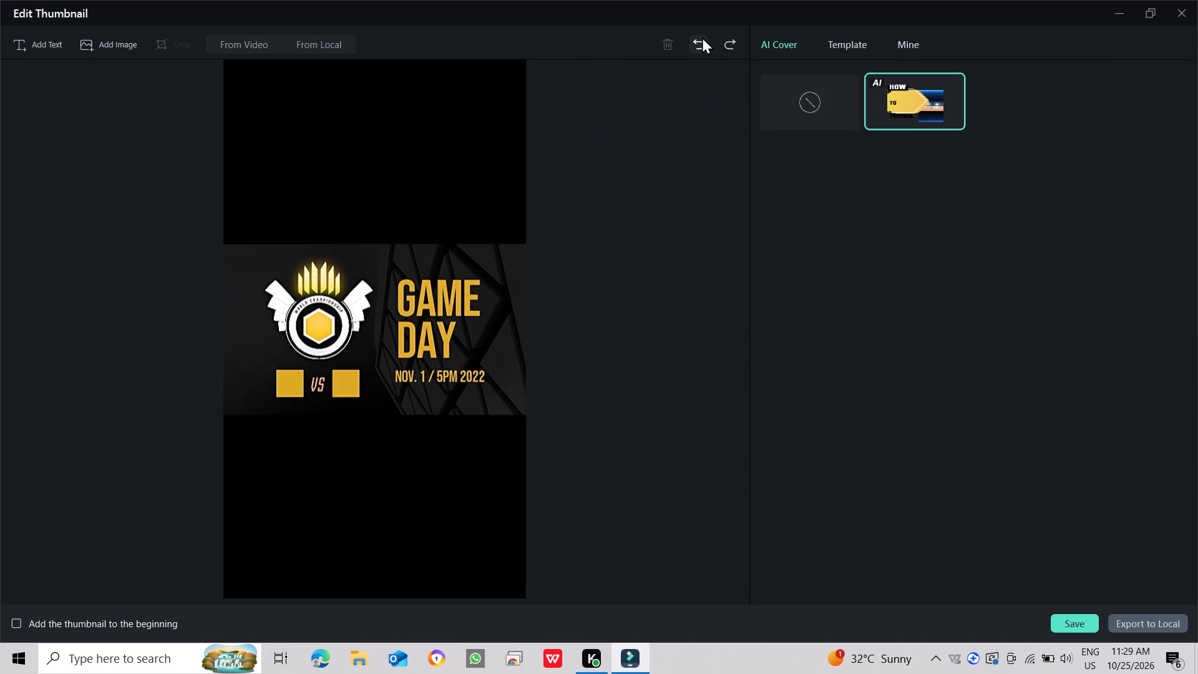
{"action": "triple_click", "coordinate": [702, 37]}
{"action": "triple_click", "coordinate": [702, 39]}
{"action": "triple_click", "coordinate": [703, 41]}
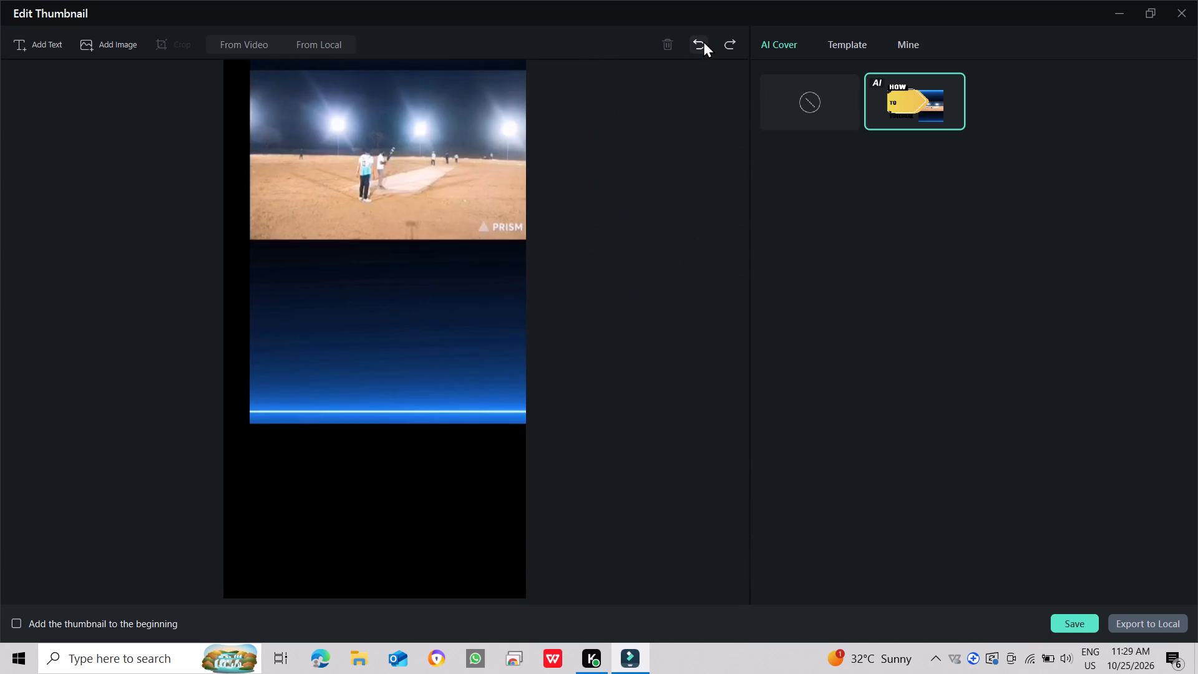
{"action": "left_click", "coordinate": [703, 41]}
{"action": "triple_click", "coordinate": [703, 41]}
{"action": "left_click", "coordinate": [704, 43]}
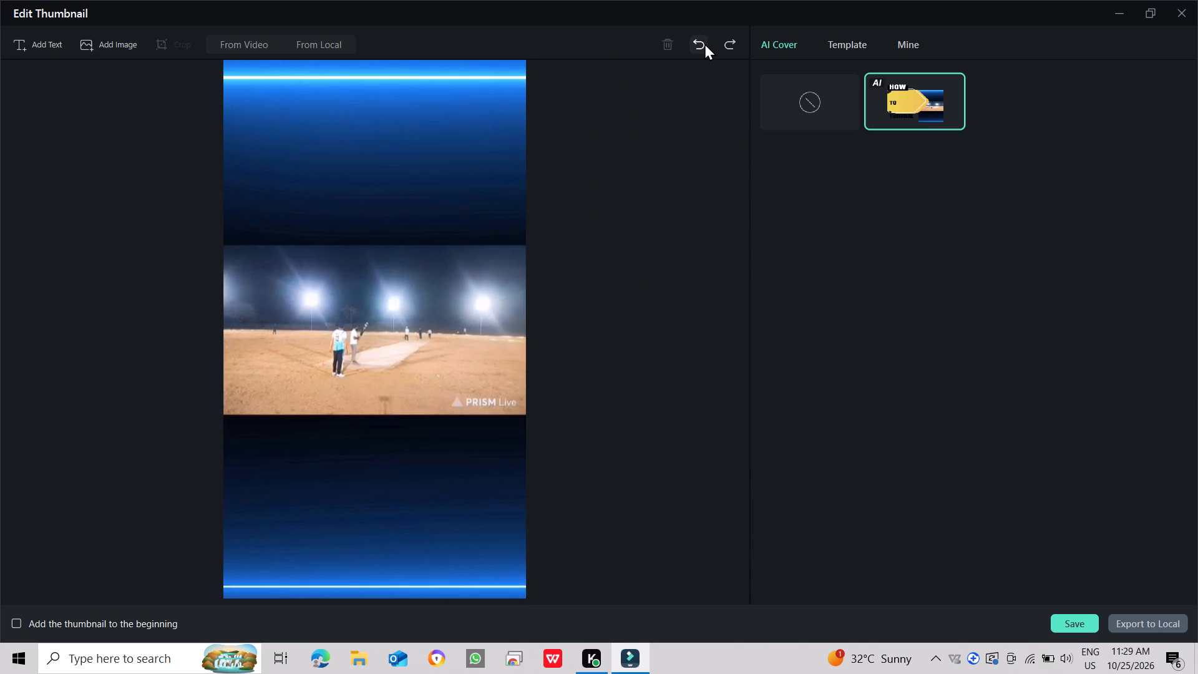
Close the thumbnail editor without adding an image or saving a cover.
{"action": "left_click", "coordinate": [104, 46]}
{"action": "left_click", "coordinate": [589, 12]}
{"action": "left_click", "coordinate": [1176, 10]}
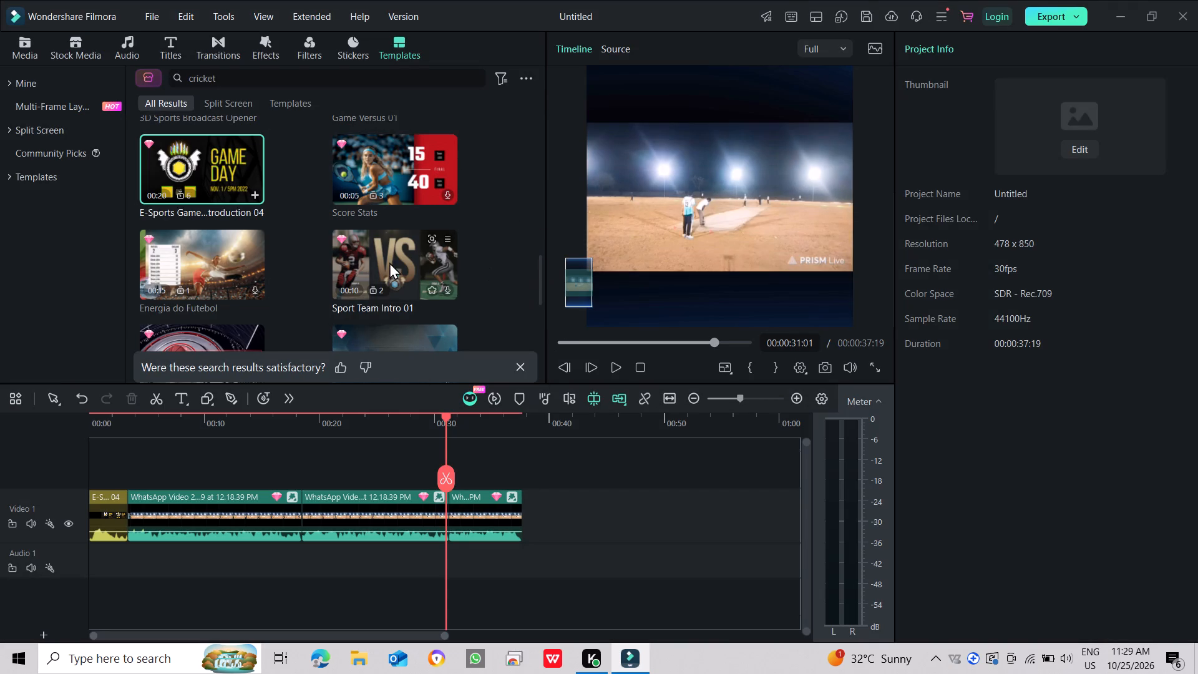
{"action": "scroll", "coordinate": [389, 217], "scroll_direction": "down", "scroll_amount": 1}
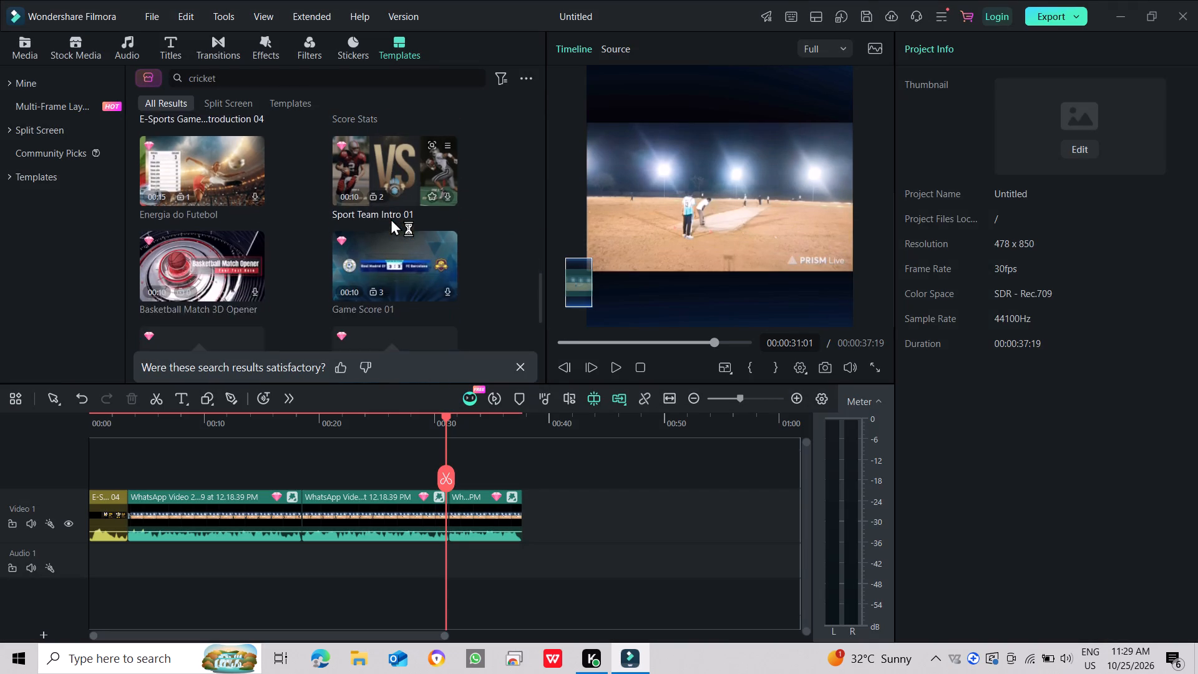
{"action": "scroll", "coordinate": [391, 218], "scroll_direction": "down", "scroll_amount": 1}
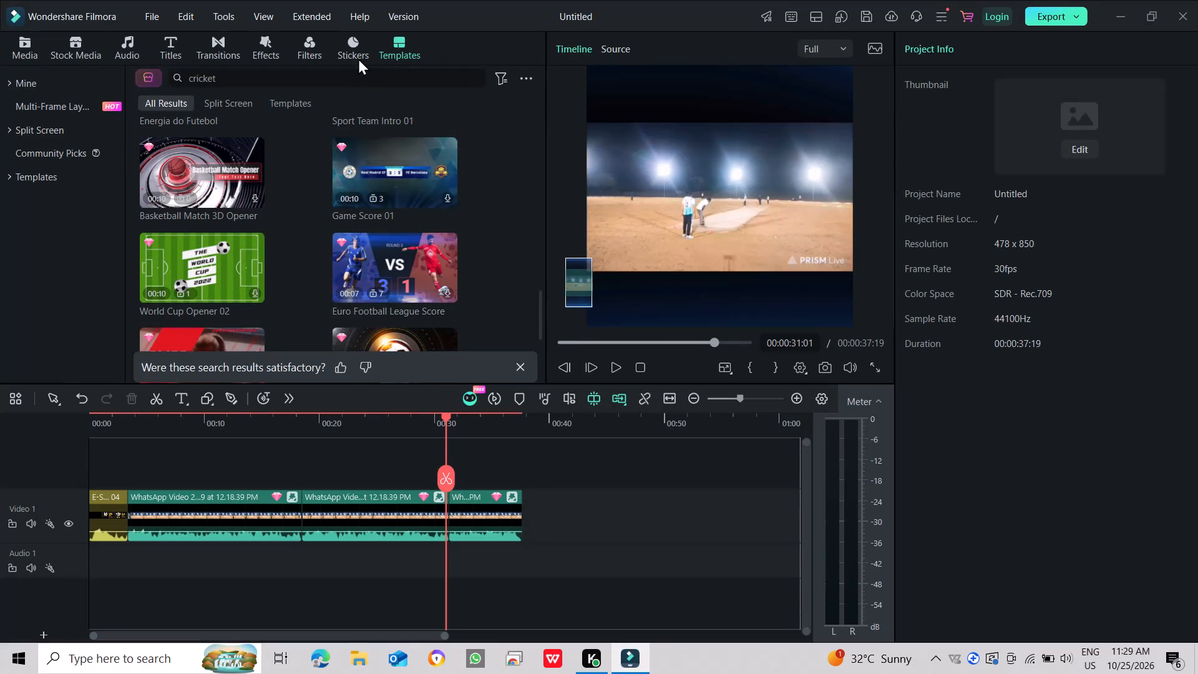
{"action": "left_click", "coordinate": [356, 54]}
Add the Fade Dissolve transition where the E-Sports intro meets the first WhatsApp clip, and play the video back from the intro.
{"action": "left_click", "coordinate": [236, 55]}
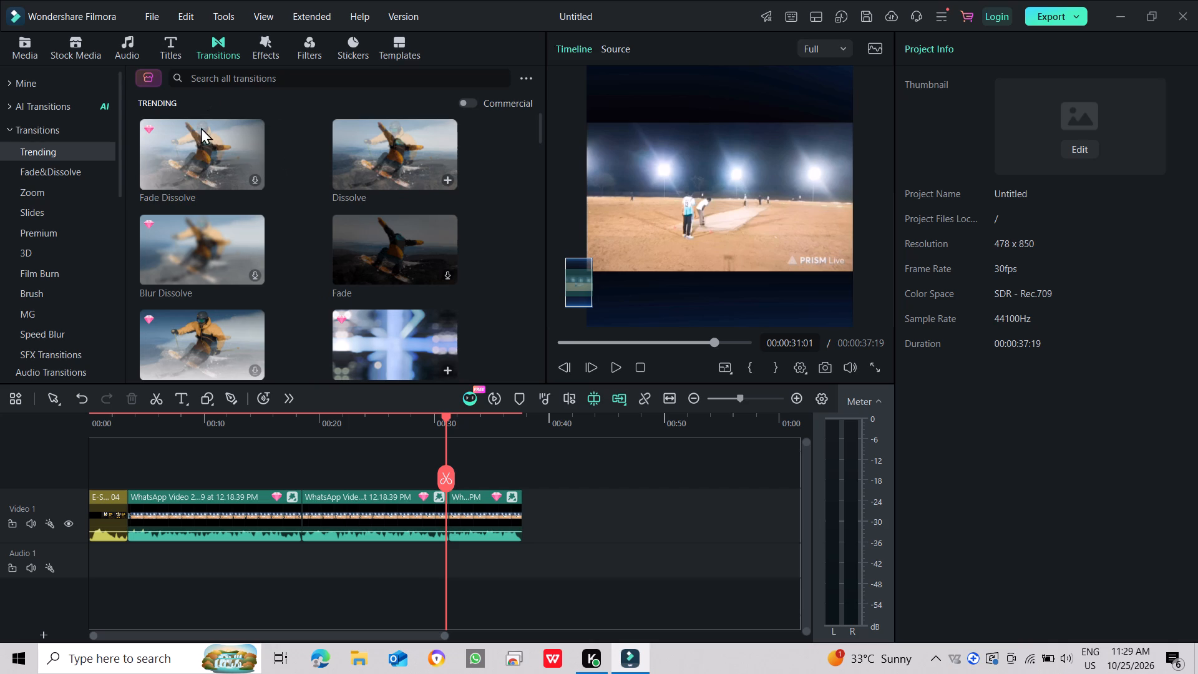
{"action": "left_click", "coordinate": [251, 175]}
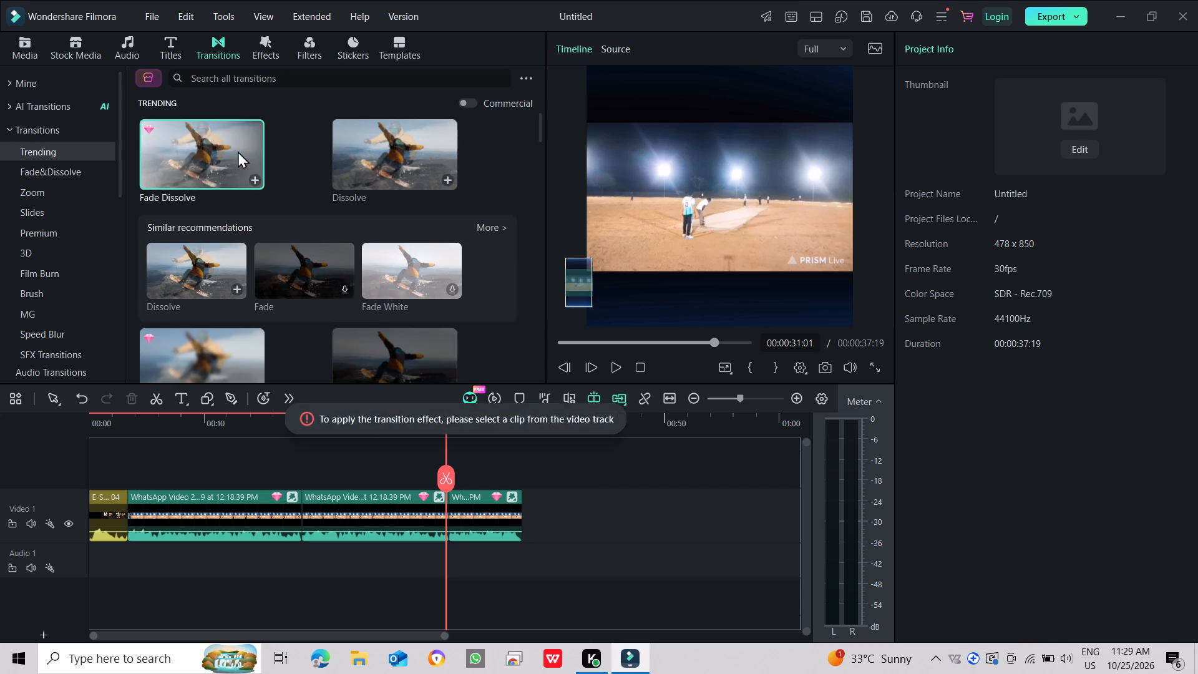
{"action": "left_click_drag", "start_coordinate": [208, 122], "coordinate": [175, 527]}
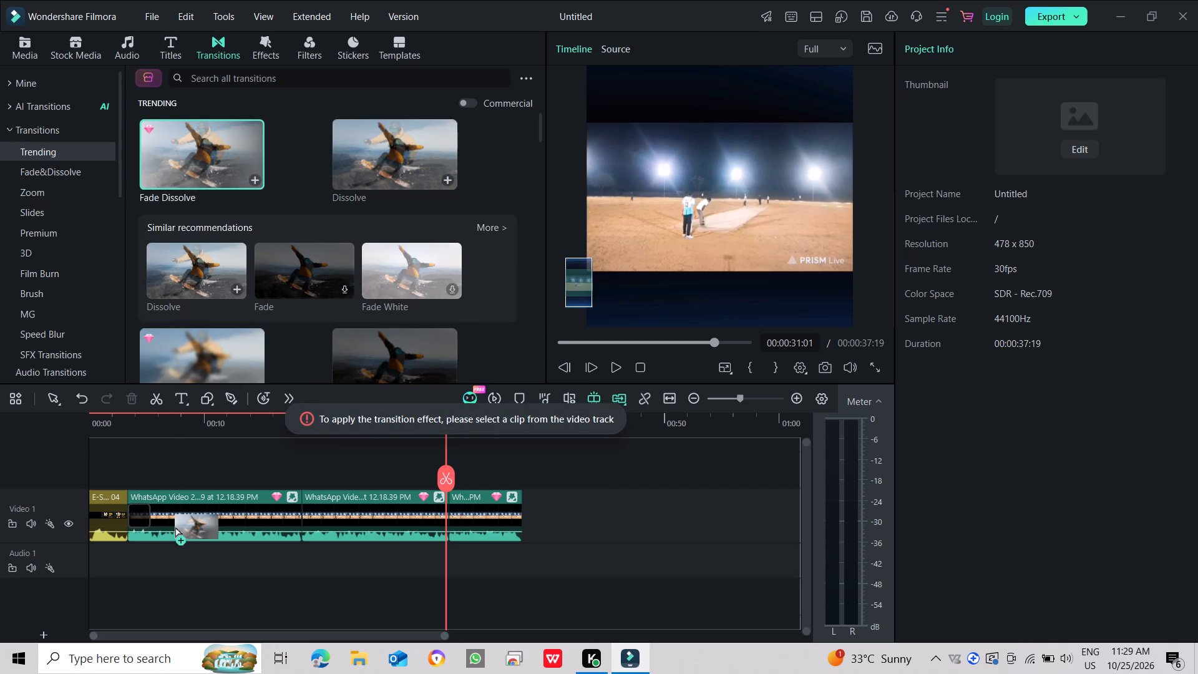
{"action": "left_click_drag", "start_coordinate": [175, 527], "coordinate": [207, 520]}
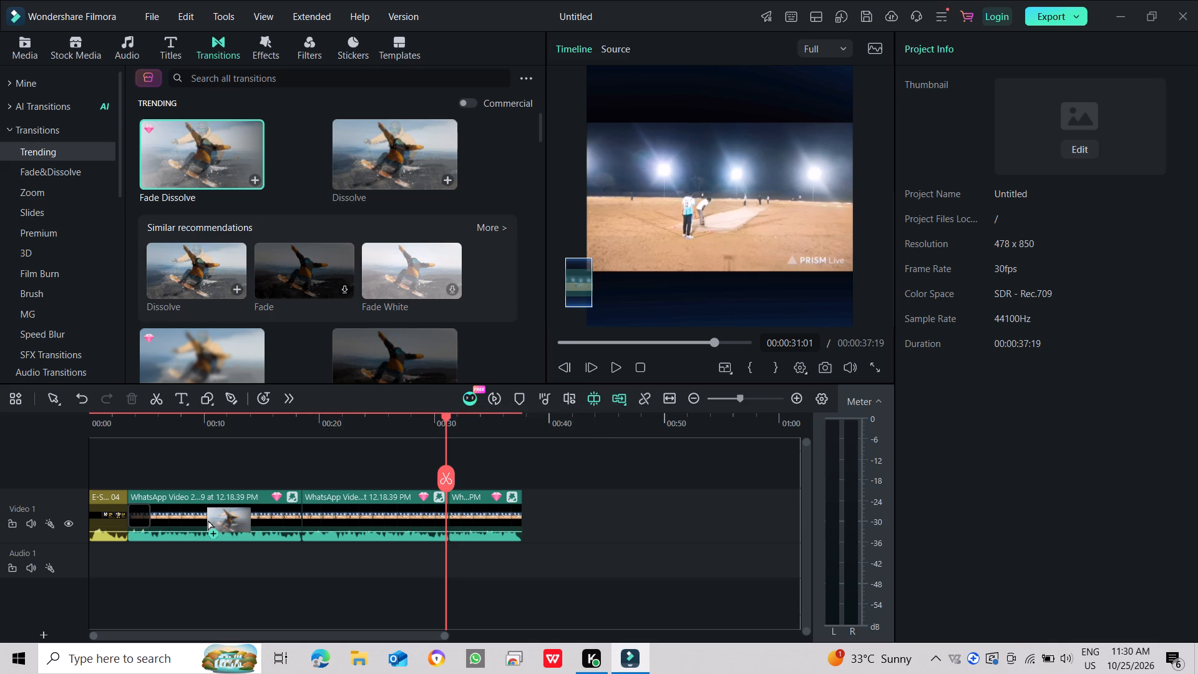
{"action": "left_click_drag", "start_coordinate": [207, 520], "coordinate": [207, 519]}
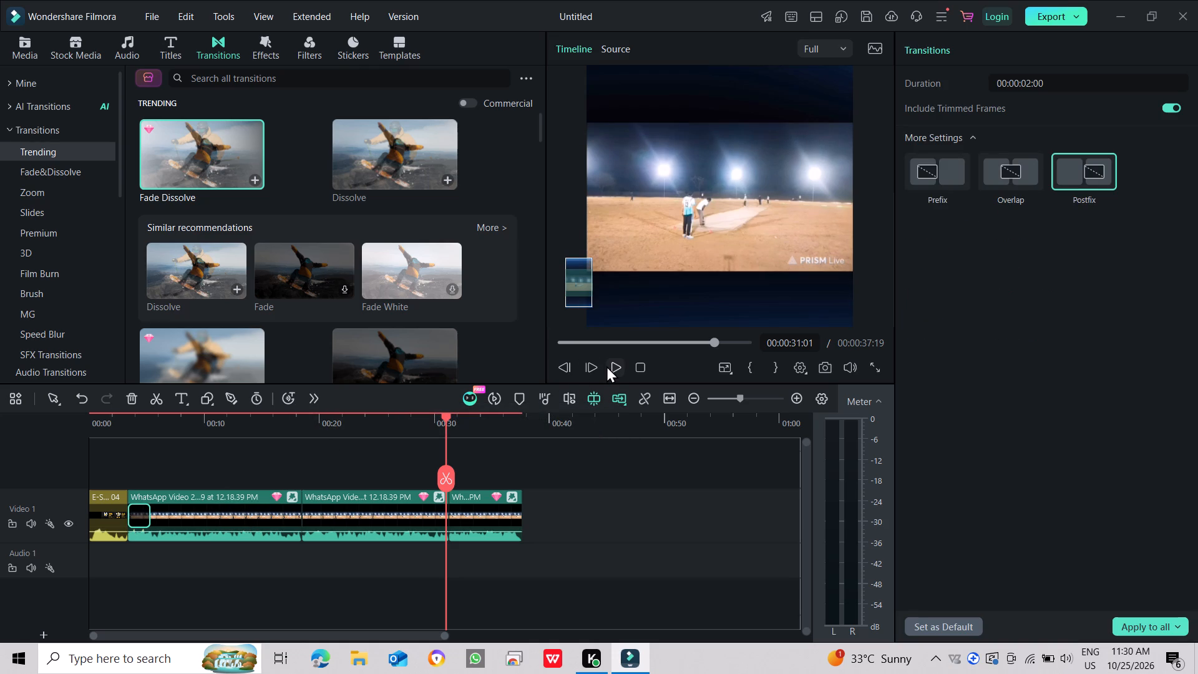
{"action": "left_click", "coordinate": [608, 366]}
{"action": "left_click_drag", "start_coordinate": [648, 342], "coordinate": [620, 341]}
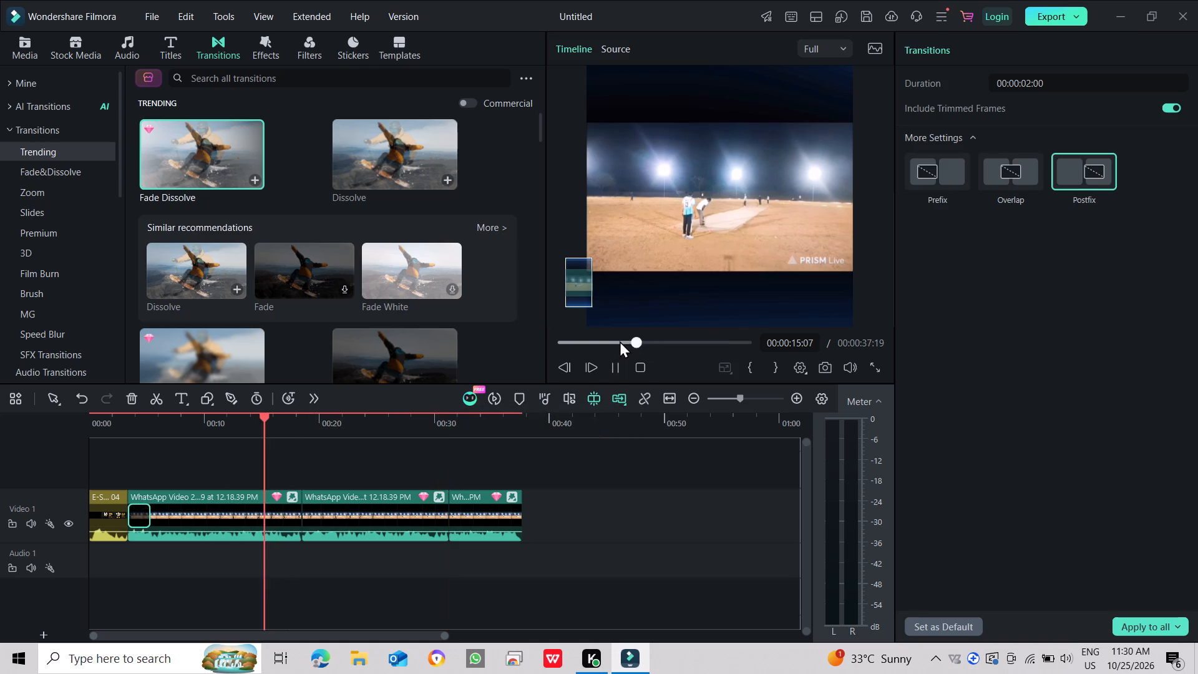
{"action": "left_click_drag", "start_coordinate": [620, 341], "coordinate": [577, 349]}
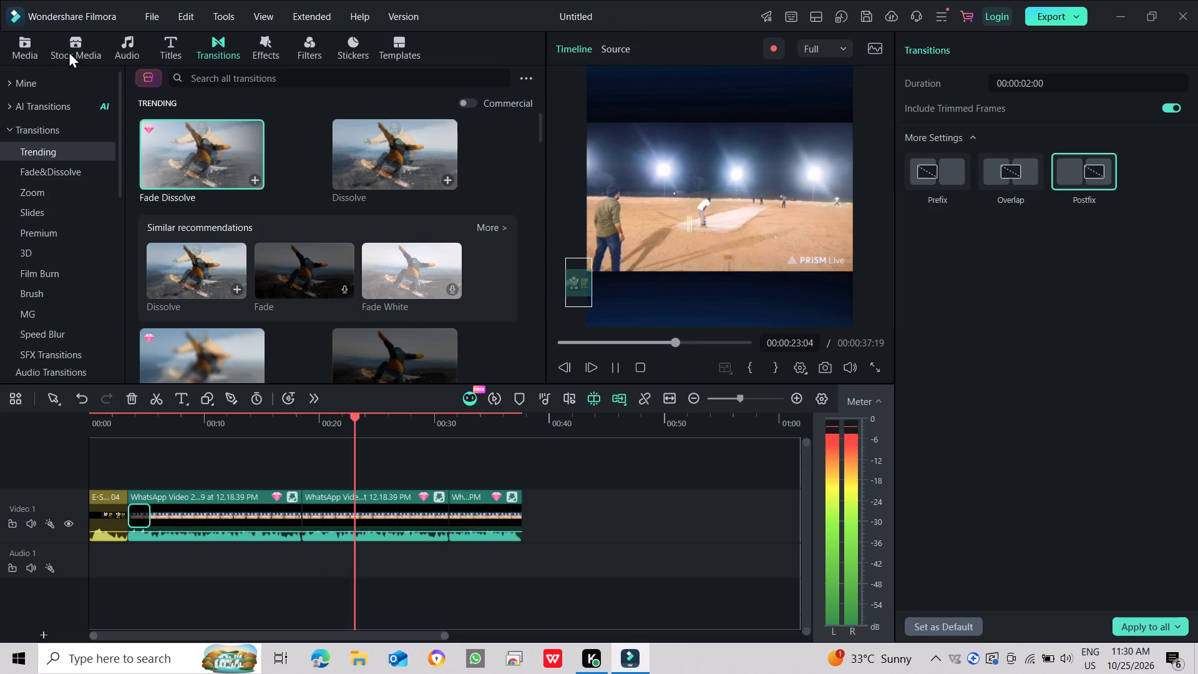
Preview the trending stock clip "Thank You Animation with Handwriting" as a possible ending.
{"action": "left_click", "coordinate": [36, 45]}
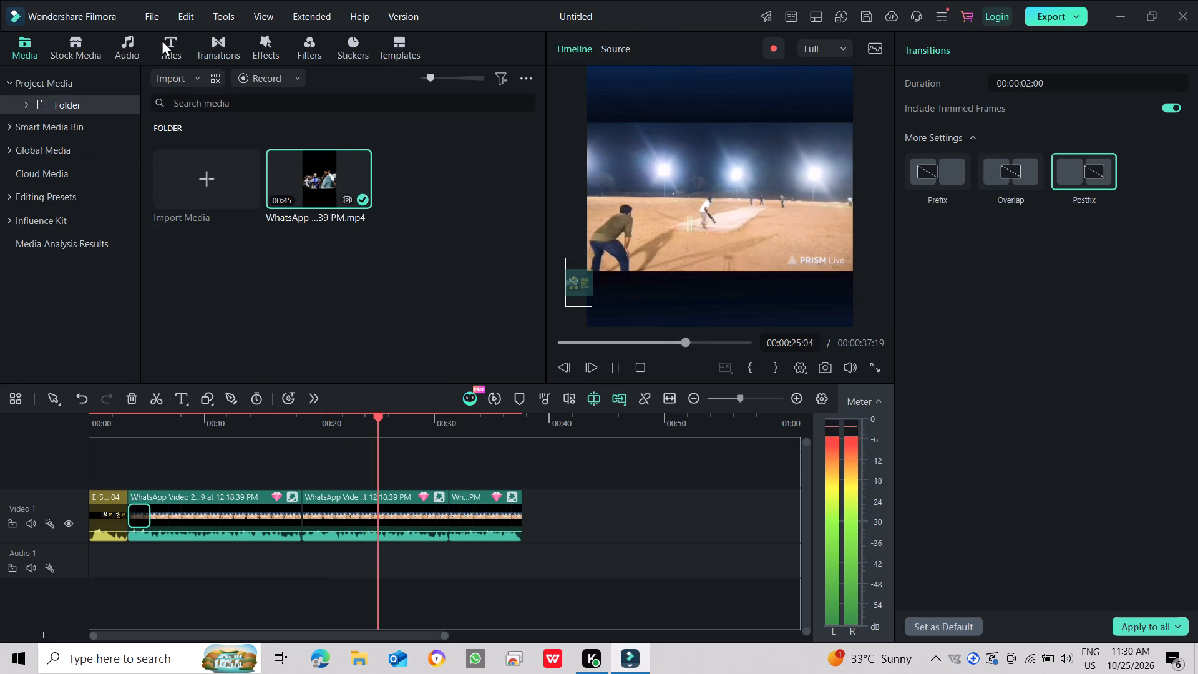
{"action": "left_click", "coordinate": [97, 51]}
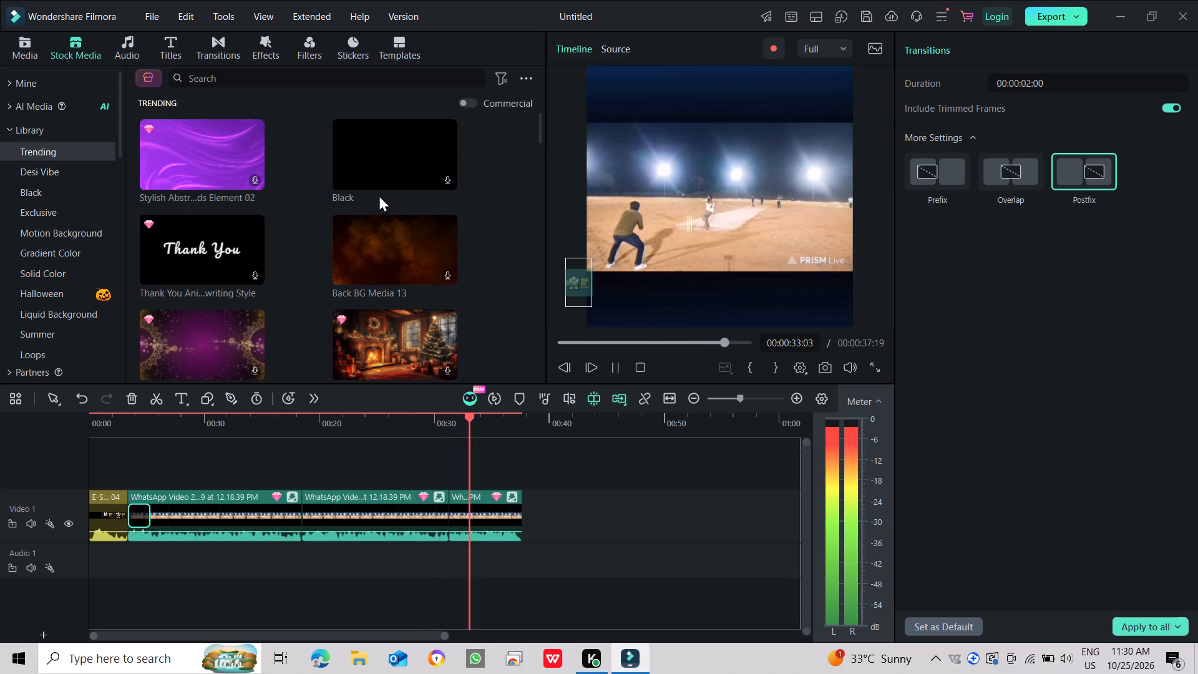
{"action": "left_click", "coordinate": [222, 246]}
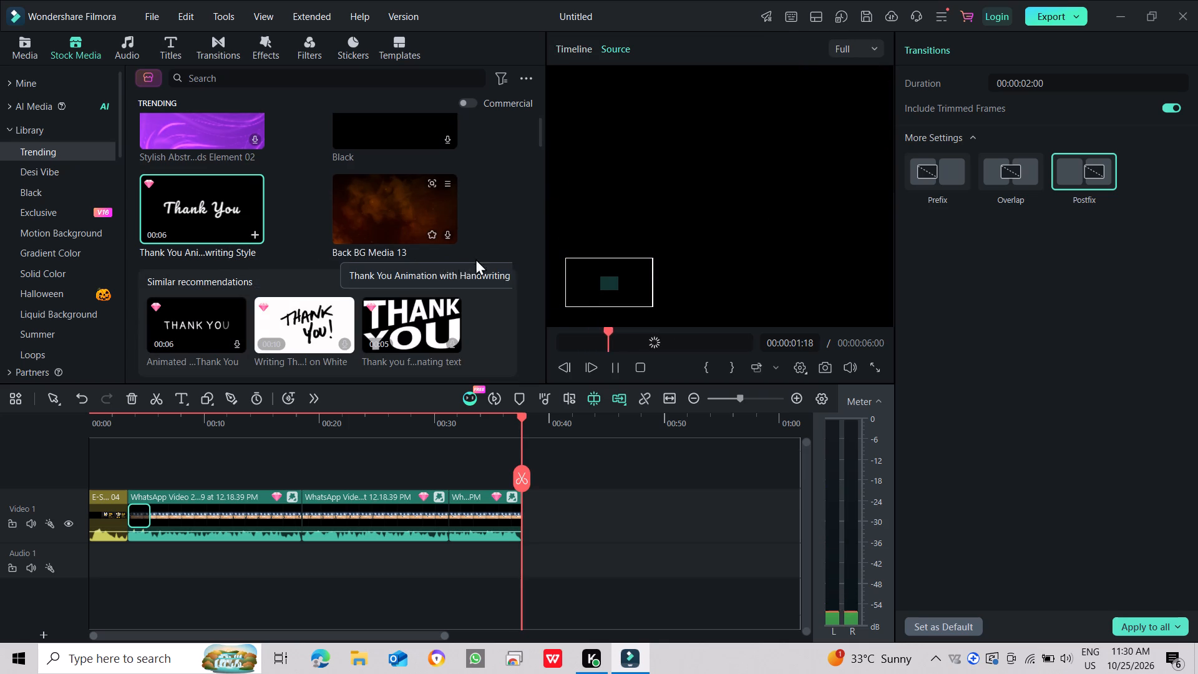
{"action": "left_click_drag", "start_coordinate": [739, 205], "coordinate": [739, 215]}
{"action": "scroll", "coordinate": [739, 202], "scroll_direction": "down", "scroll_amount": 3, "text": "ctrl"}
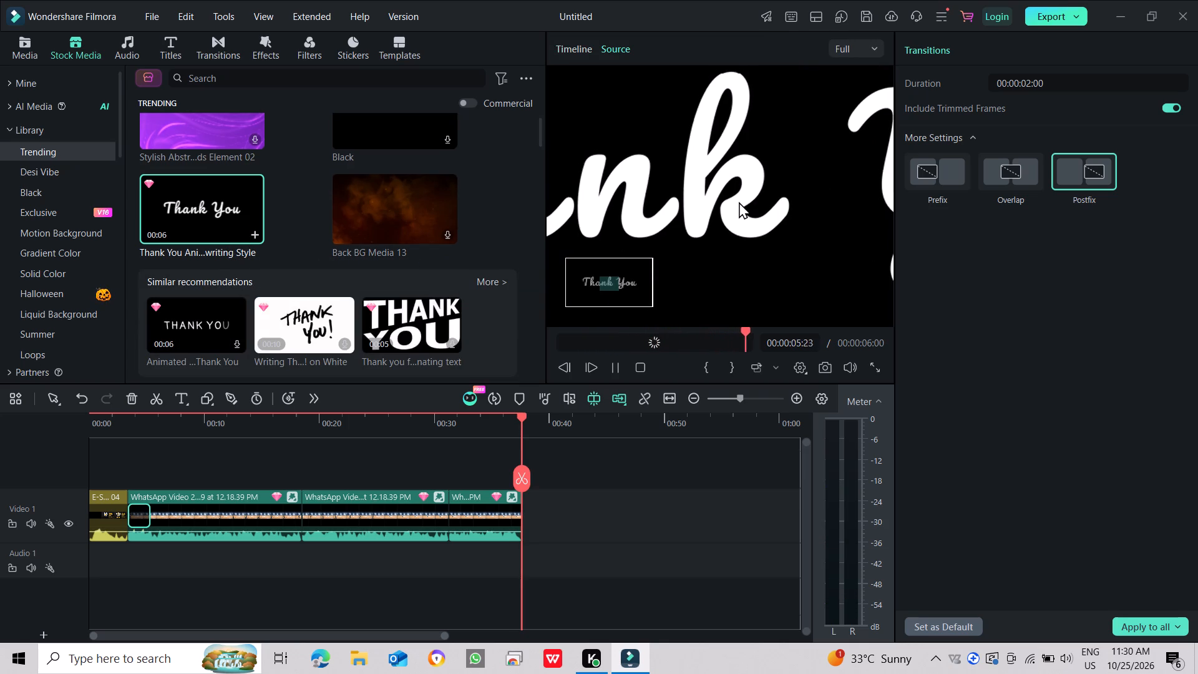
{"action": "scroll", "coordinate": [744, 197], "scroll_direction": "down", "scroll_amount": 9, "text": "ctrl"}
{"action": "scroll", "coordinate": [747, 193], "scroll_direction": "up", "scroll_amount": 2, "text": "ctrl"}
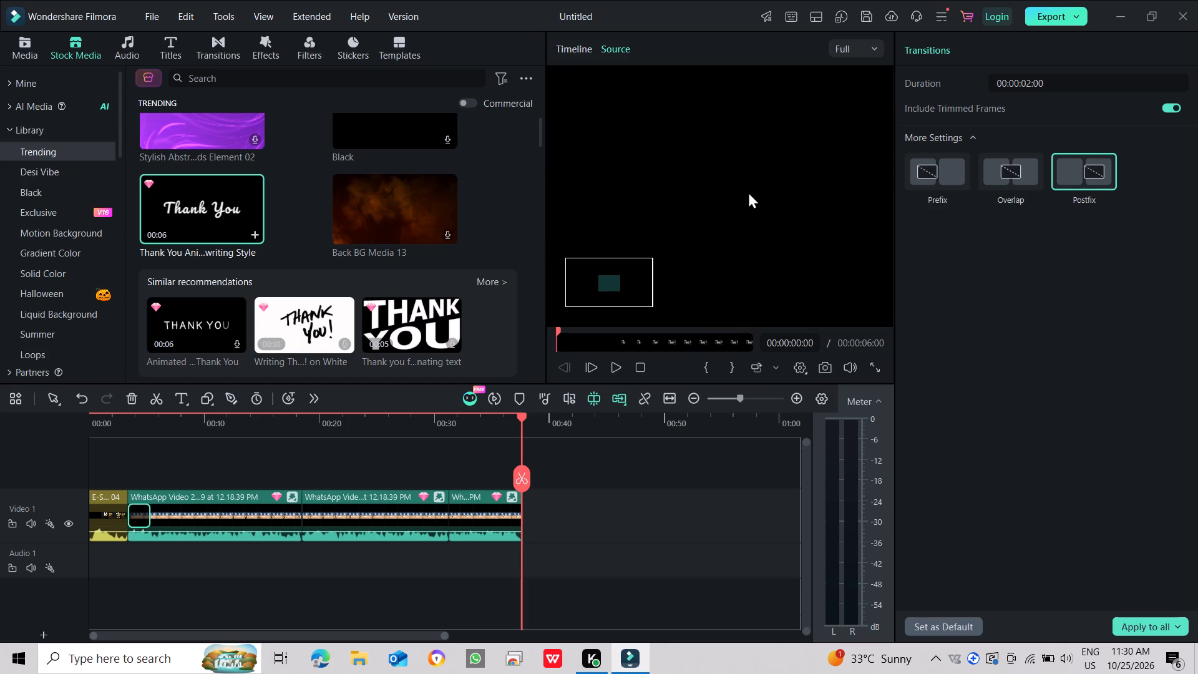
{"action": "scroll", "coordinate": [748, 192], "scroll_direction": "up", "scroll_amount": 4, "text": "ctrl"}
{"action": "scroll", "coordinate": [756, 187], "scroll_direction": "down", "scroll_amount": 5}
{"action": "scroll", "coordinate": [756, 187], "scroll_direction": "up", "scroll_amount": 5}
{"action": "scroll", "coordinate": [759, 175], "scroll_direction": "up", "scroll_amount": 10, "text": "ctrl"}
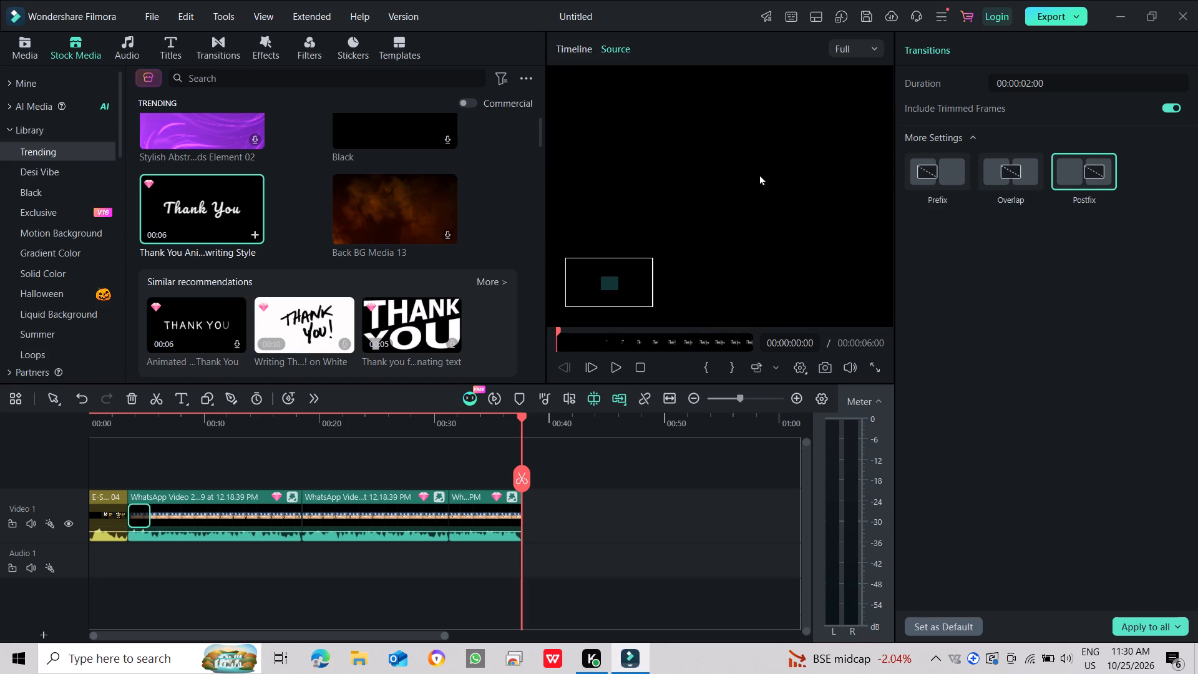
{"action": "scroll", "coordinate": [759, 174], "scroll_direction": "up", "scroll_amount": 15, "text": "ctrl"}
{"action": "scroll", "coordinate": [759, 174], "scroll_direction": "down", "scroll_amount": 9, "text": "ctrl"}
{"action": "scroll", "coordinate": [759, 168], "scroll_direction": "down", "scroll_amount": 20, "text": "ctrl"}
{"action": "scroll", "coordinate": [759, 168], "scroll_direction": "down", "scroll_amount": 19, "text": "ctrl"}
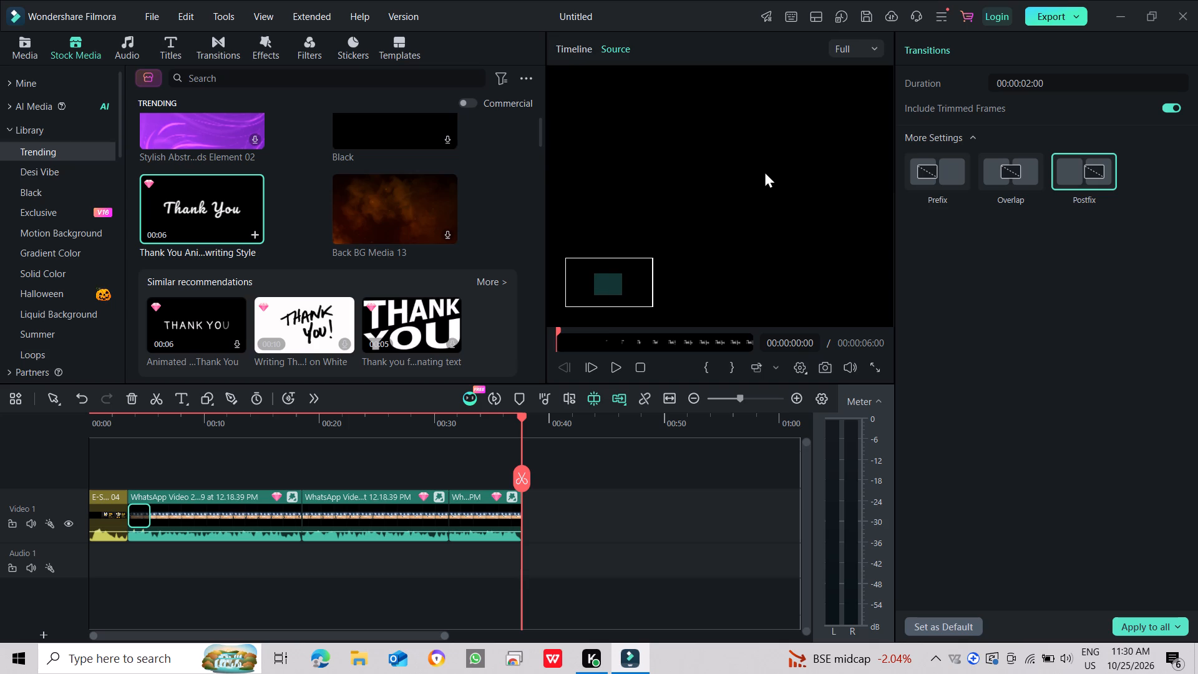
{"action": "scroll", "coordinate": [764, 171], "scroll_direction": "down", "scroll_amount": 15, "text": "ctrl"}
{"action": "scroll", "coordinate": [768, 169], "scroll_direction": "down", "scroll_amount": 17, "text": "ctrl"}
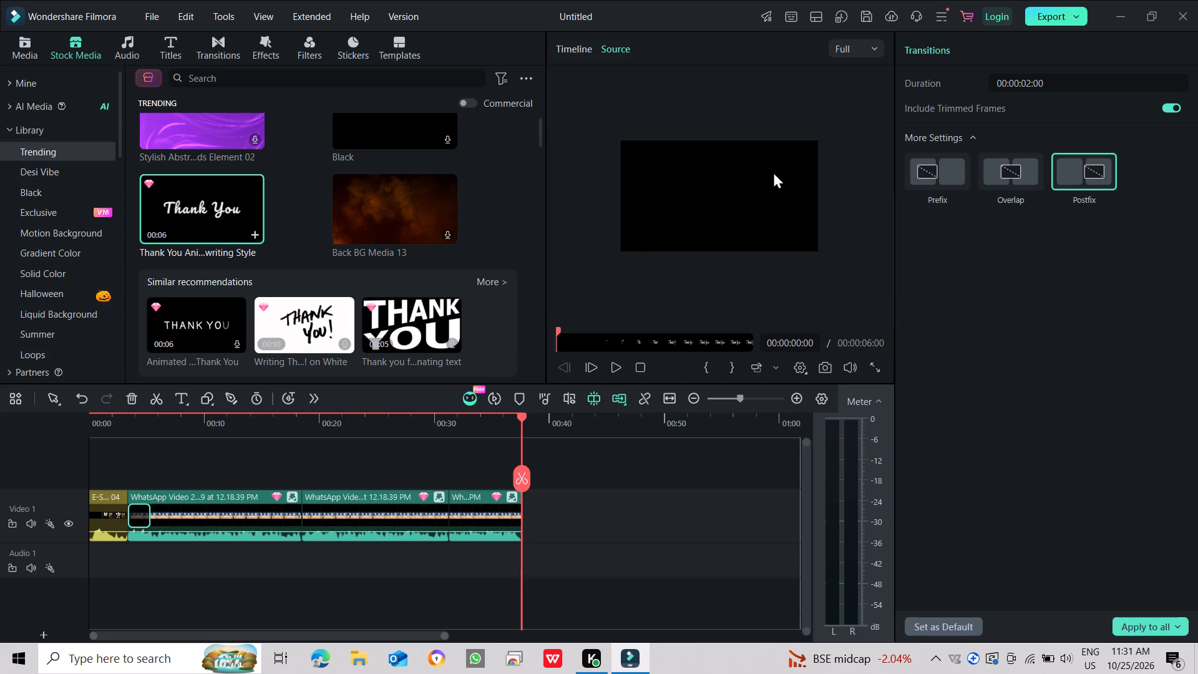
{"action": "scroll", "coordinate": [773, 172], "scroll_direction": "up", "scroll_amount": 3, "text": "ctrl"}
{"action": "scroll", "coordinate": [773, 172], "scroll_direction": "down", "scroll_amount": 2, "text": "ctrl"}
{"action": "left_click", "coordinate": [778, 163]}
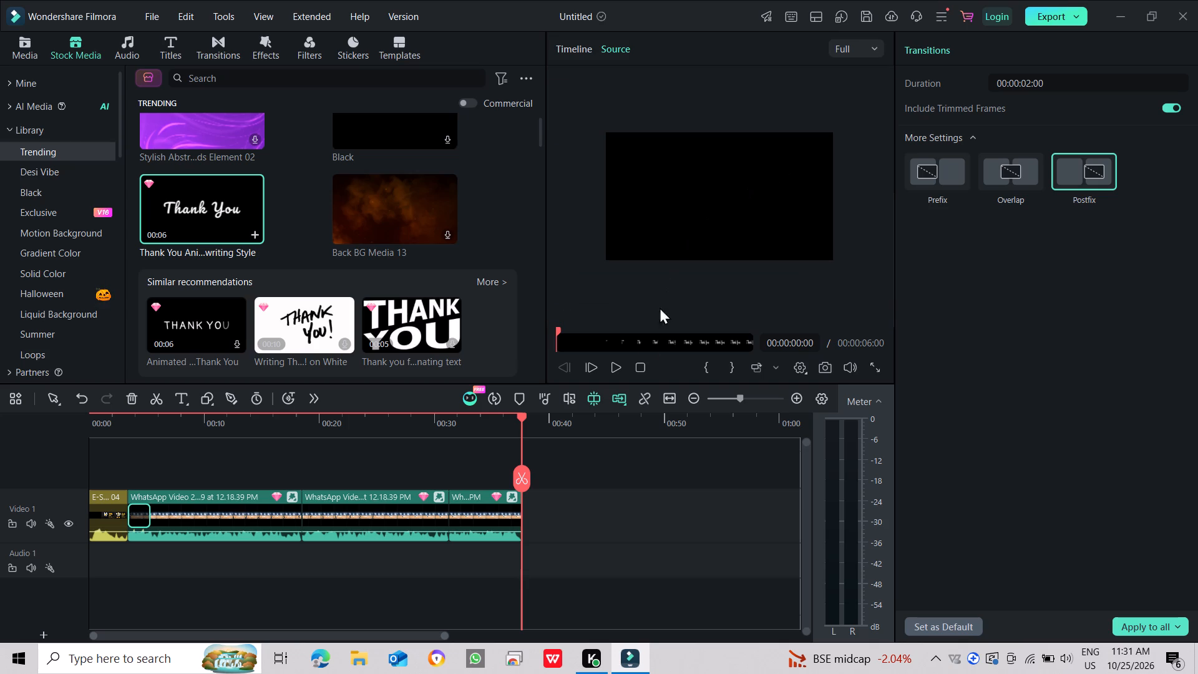
Replay the handwritten Thank You animation from just before its lettering starts and examine the text up close.
{"action": "left_click", "coordinate": [620, 349]}
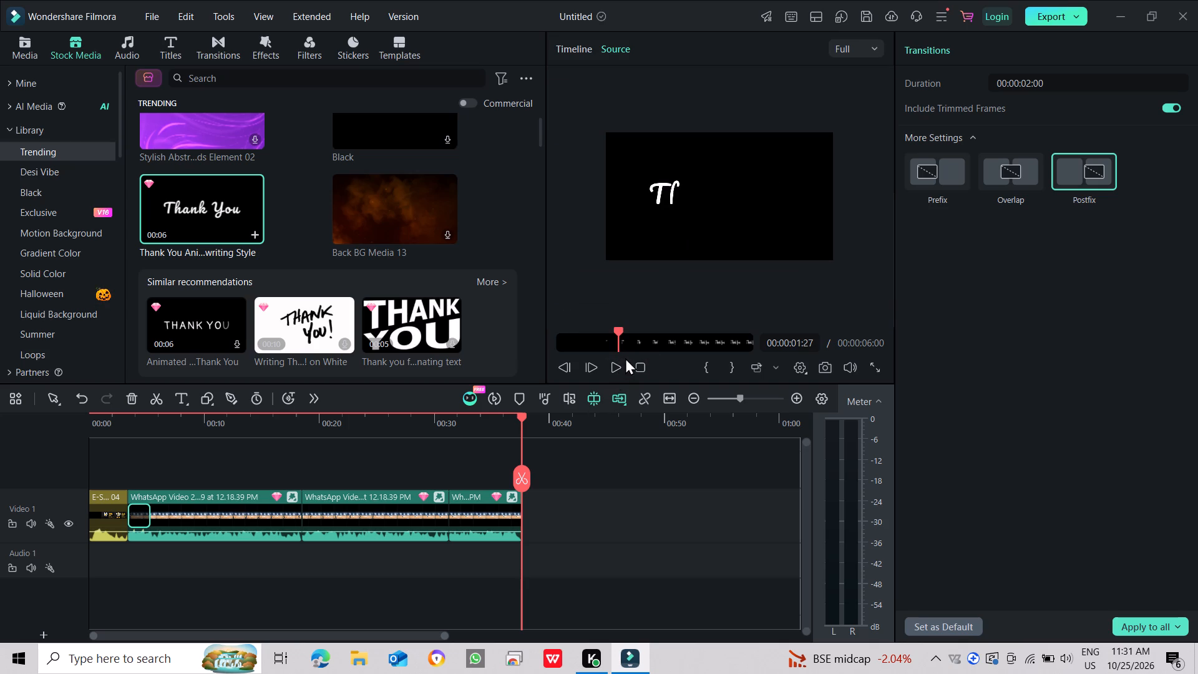
{"action": "left_click", "coordinate": [615, 368]}
{"action": "scroll", "coordinate": [658, 285], "scroll_direction": "down", "scroll_amount": 1, "text": "ctrl"}
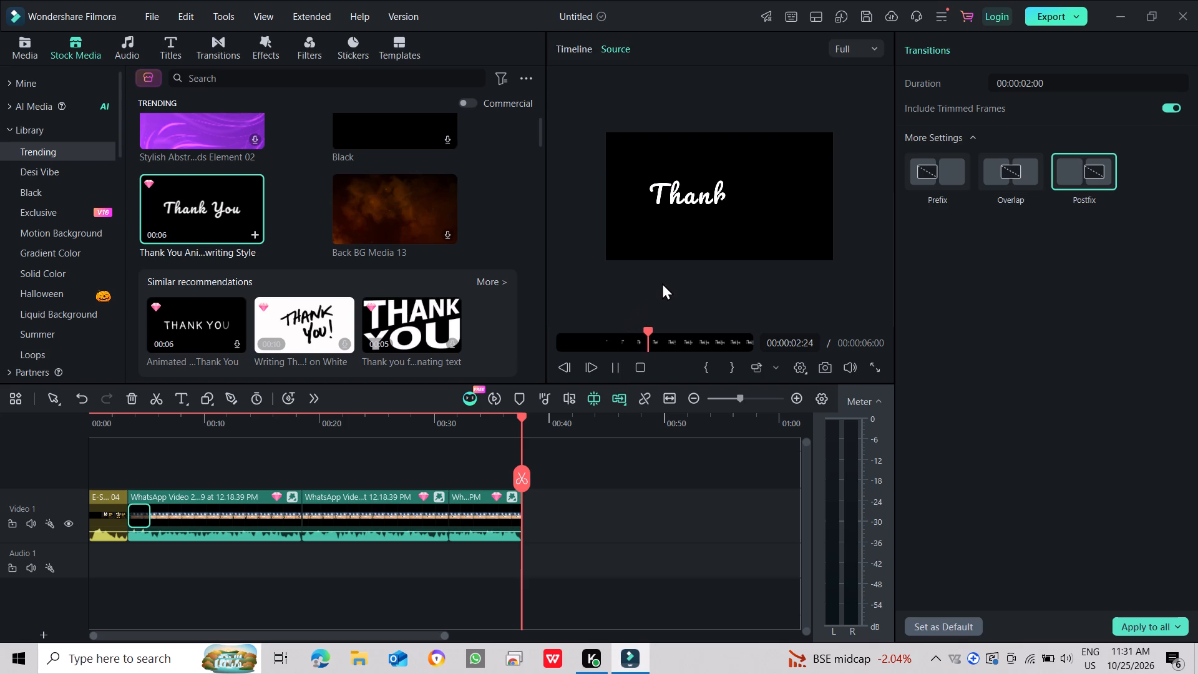
{"action": "scroll", "coordinate": [664, 282], "scroll_direction": "up", "scroll_amount": 6, "text": "ctrl"}
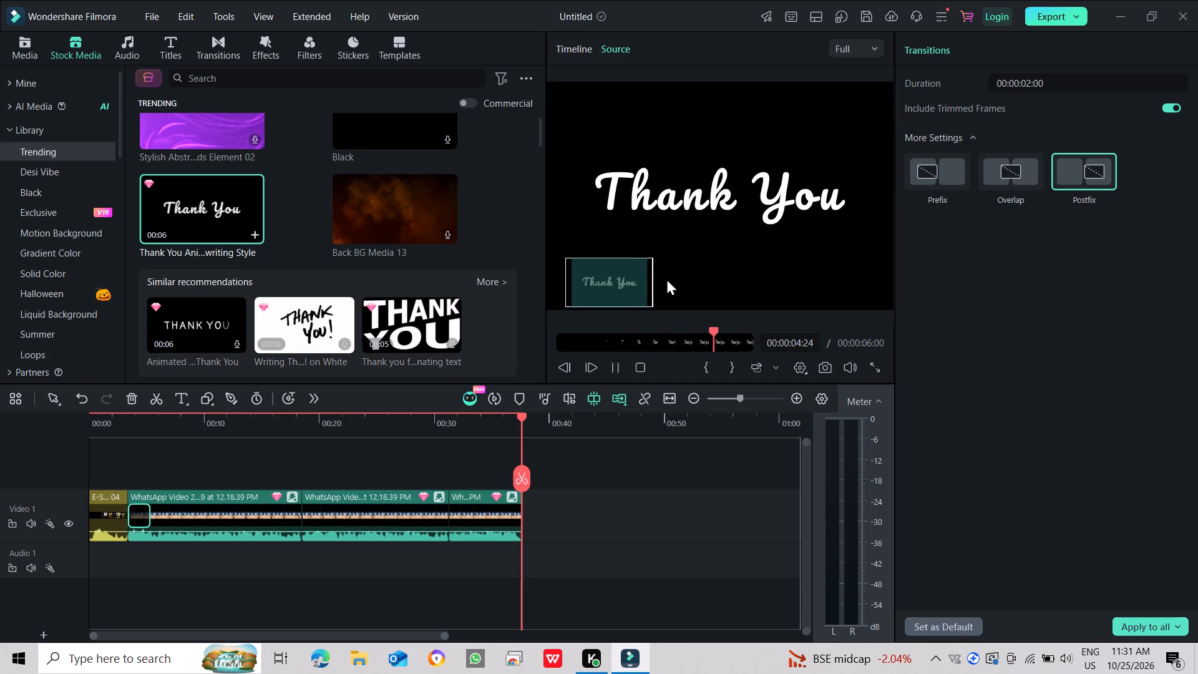
Insert the handwritten Thank You stock animation within the first WhatsApp clip on Video 1, matching the project settings to 1920x1080 30fps.
{"action": "scroll", "coordinate": [666, 278], "scroll_direction": "down", "scroll_amount": 2, "text": "ctrl"}
{"action": "left_click_drag", "start_coordinate": [679, 237], "coordinate": [130, 519]}
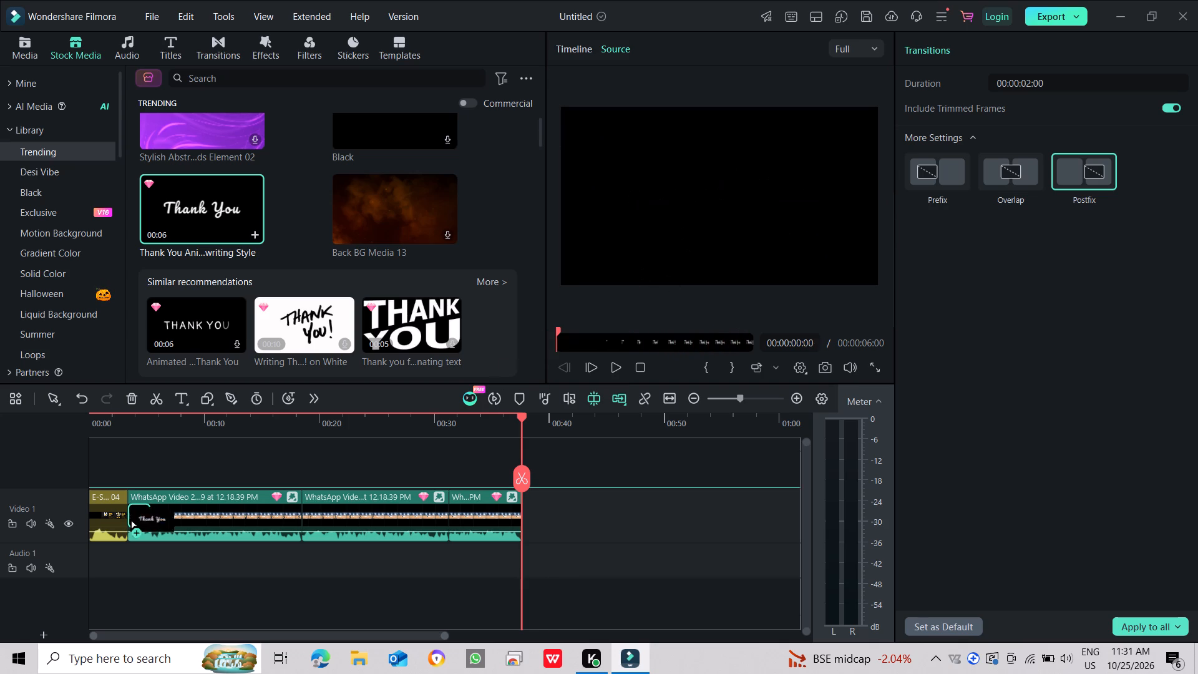
{"action": "left_click_drag", "start_coordinate": [130, 519], "coordinate": [206, 504]}
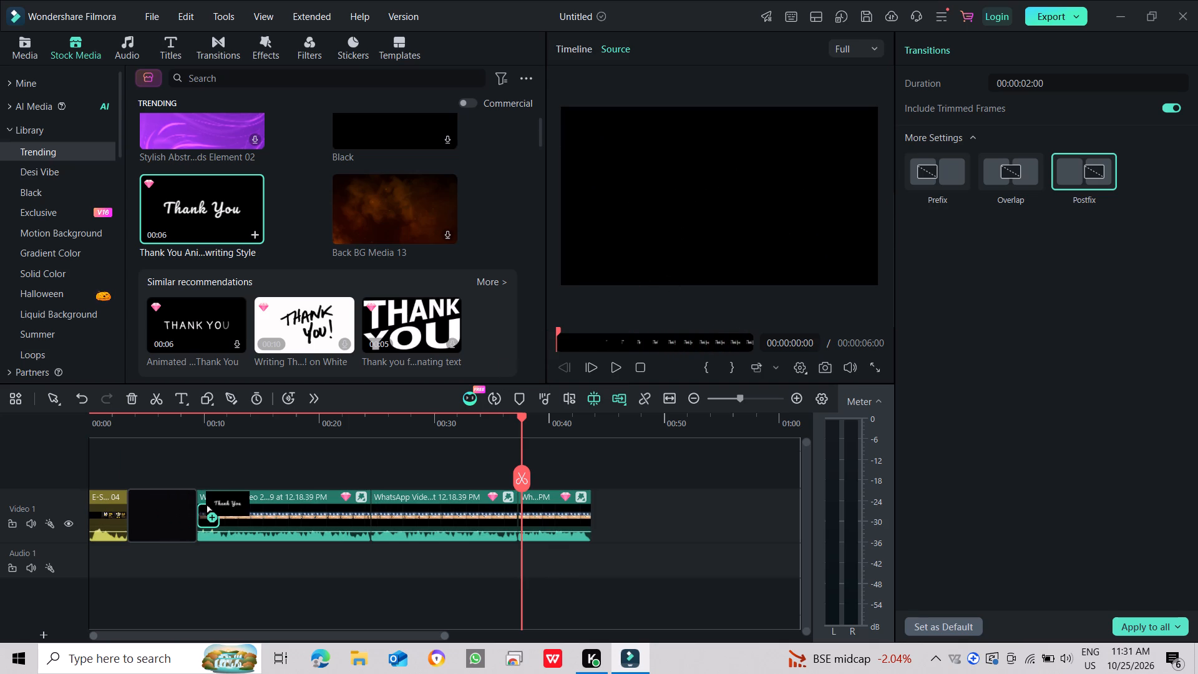
{"action": "left_click_drag", "start_coordinate": [206, 504], "coordinate": [212, 511]}
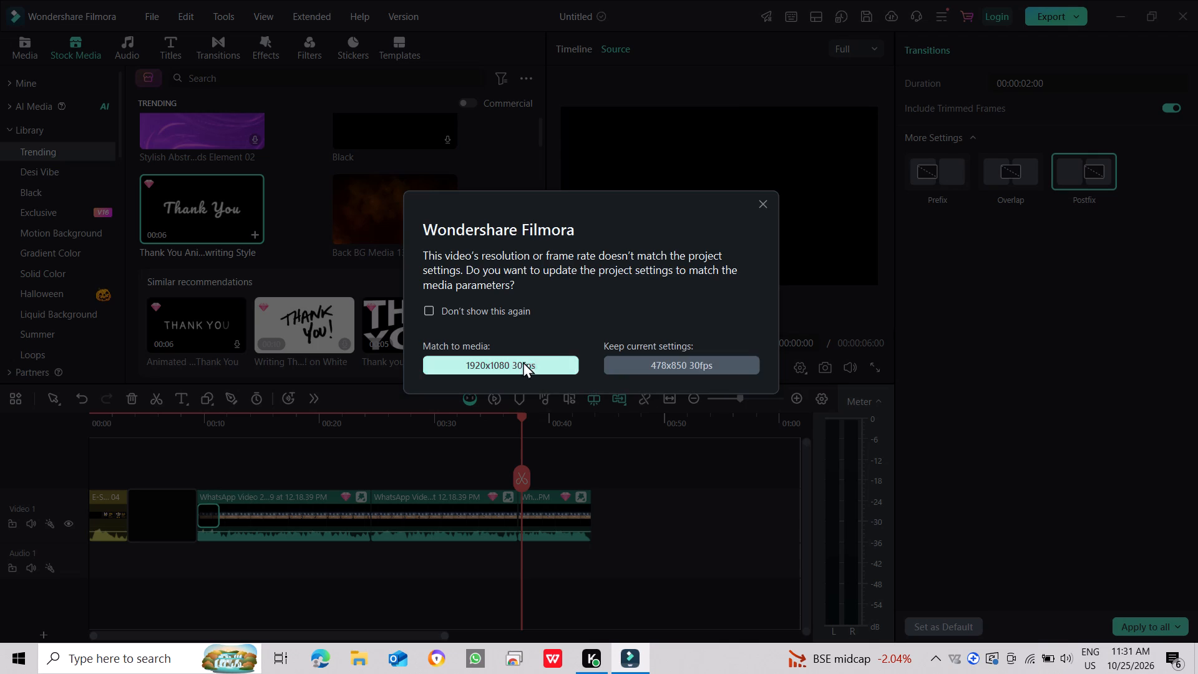
{"action": "left_click", "coordinate": [550, 359]}
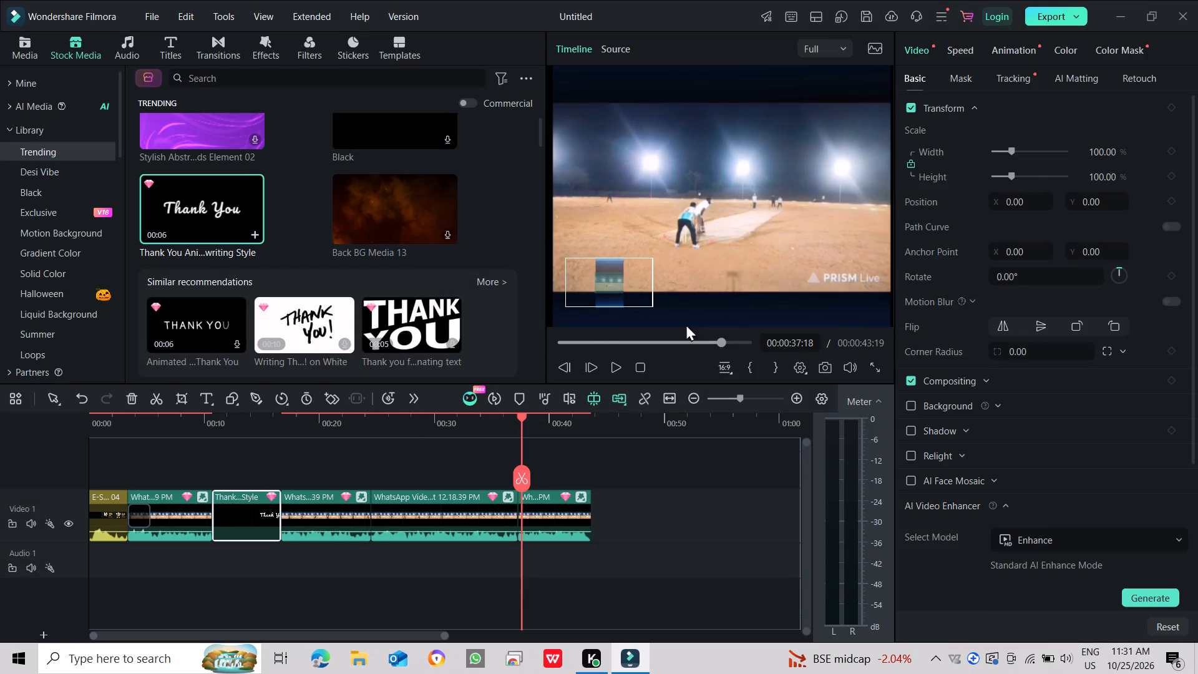
Move the Thank You clip to the end of Video 1, after the last WhatsApp clip, and play it back.
{"action": "left_click_drag", "start_coordinate": [261, 504], "coordinate": [345, 501]}
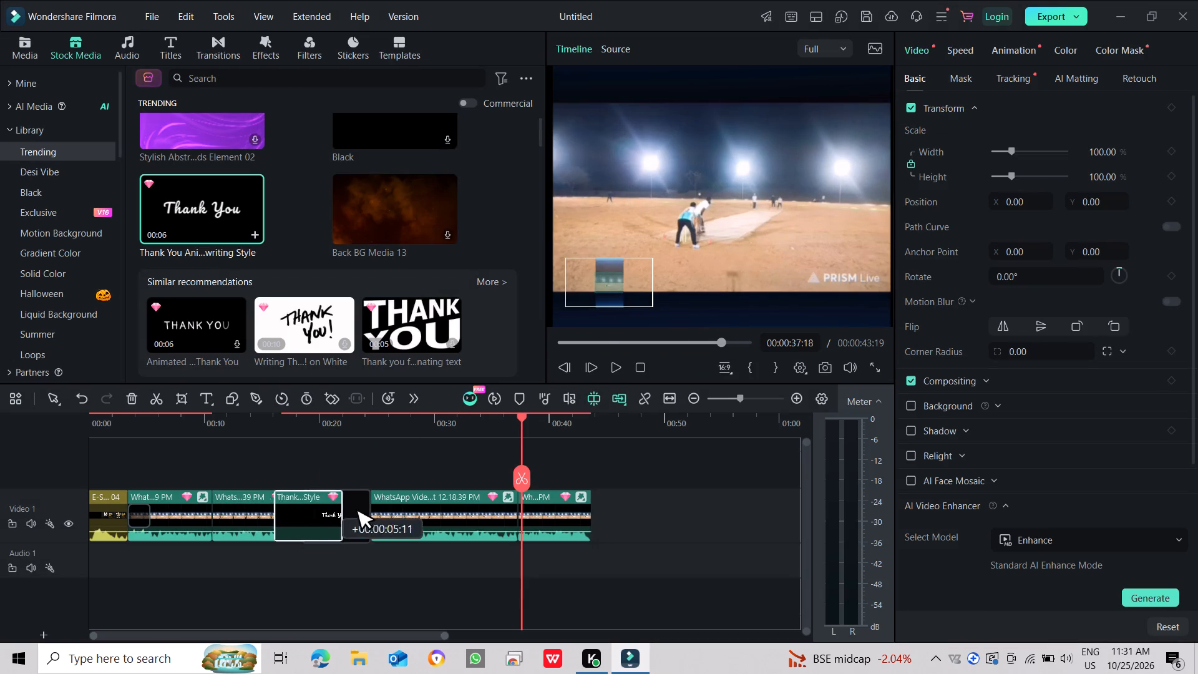
{"action": "left_click_drag", "start_coordinate": [345, 501], "coordinate": [575, 504]}
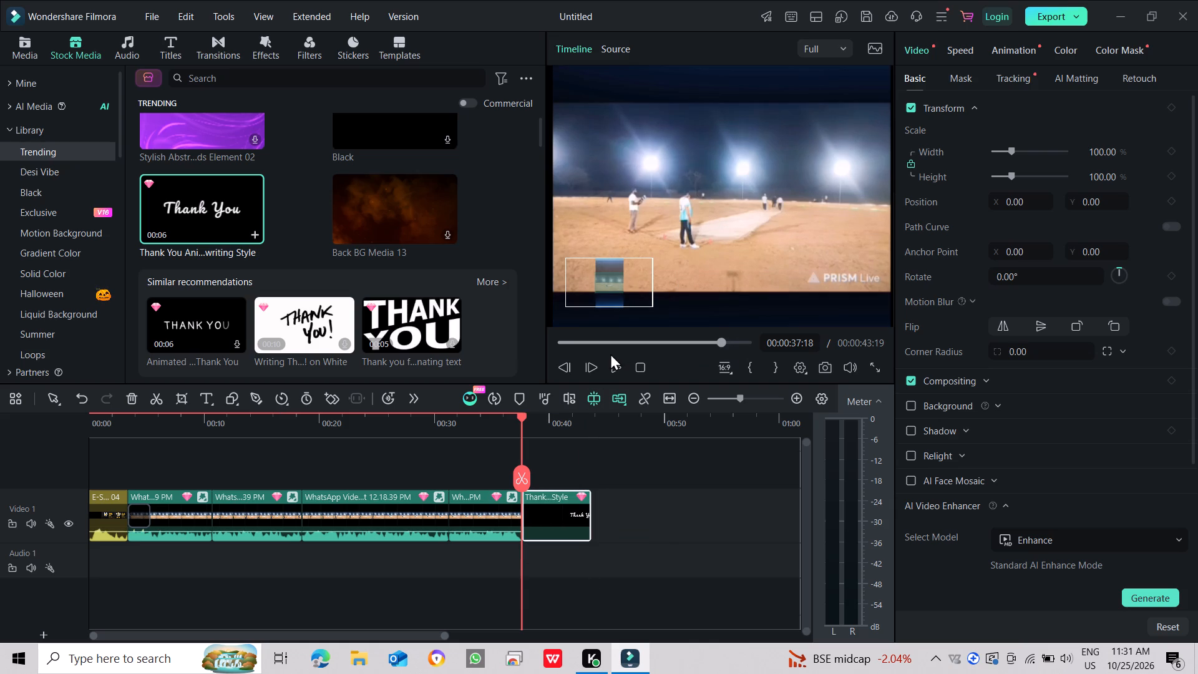
{"action": "left_click", "coordinate": [623, 360]}
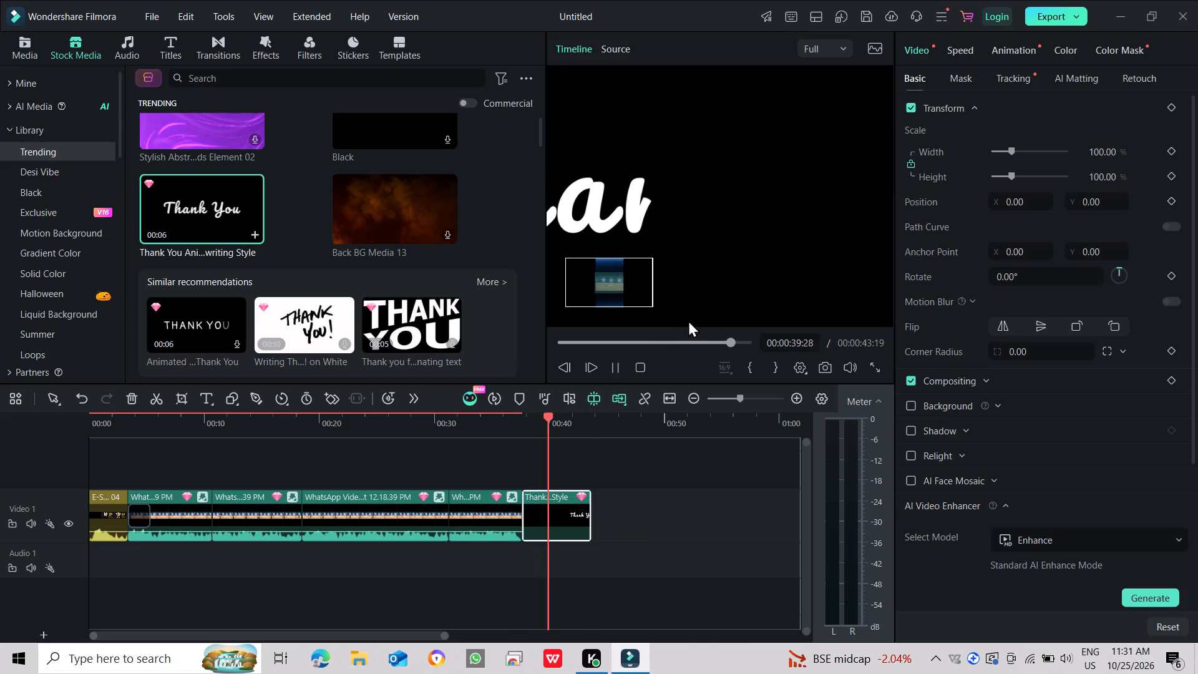
{"action": "scroll", "coordinate": [720, 279], "scroll_direction": "down", "scroll_amount": 3}
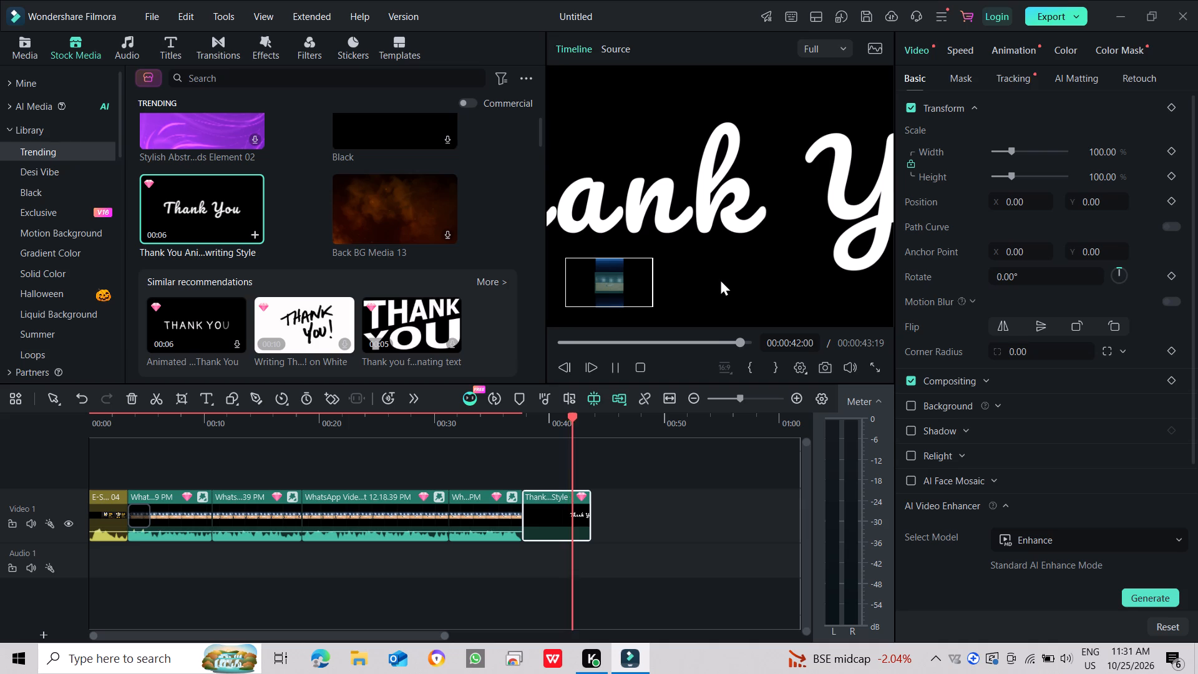
Reposition the Thank You clip in the frame to about X -228, Y 0.
{"action": "left_click", "coordinate": [726, 274]}
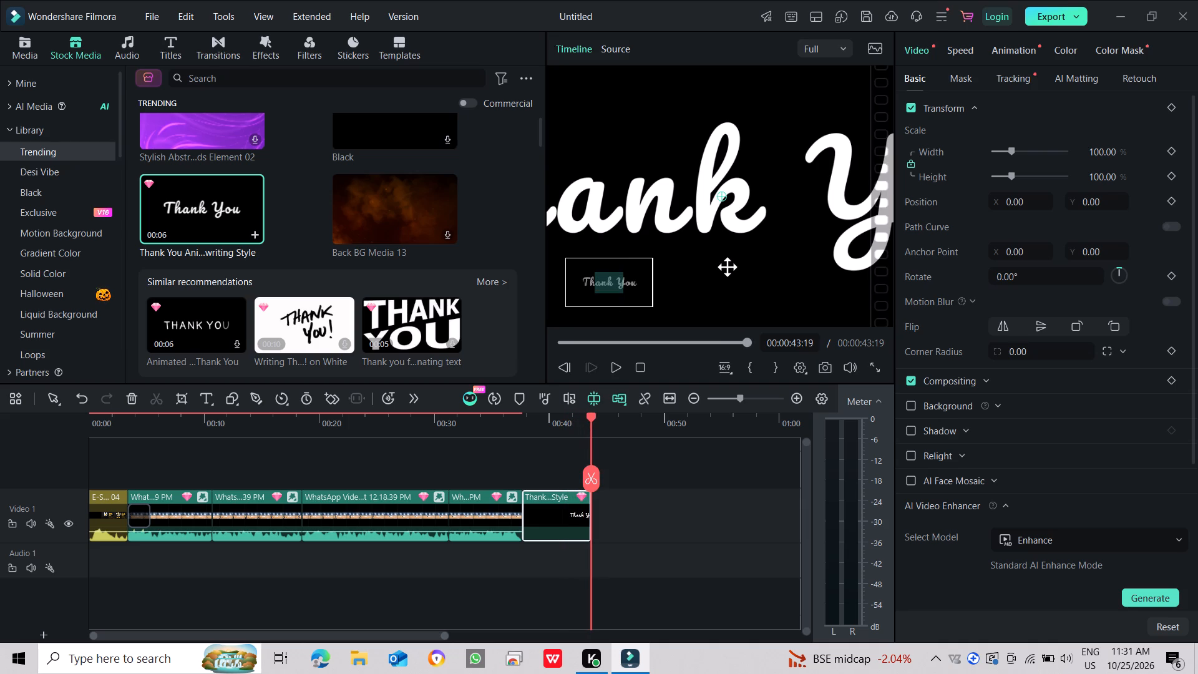
{"action": "scroll", "coordinate": [727, 266], "scroll_direction": "down", "scroll_amount": 2}
{"action": "left_click_drag", "start_coordinate": [884, 253], "coordinate": [877, 316]}
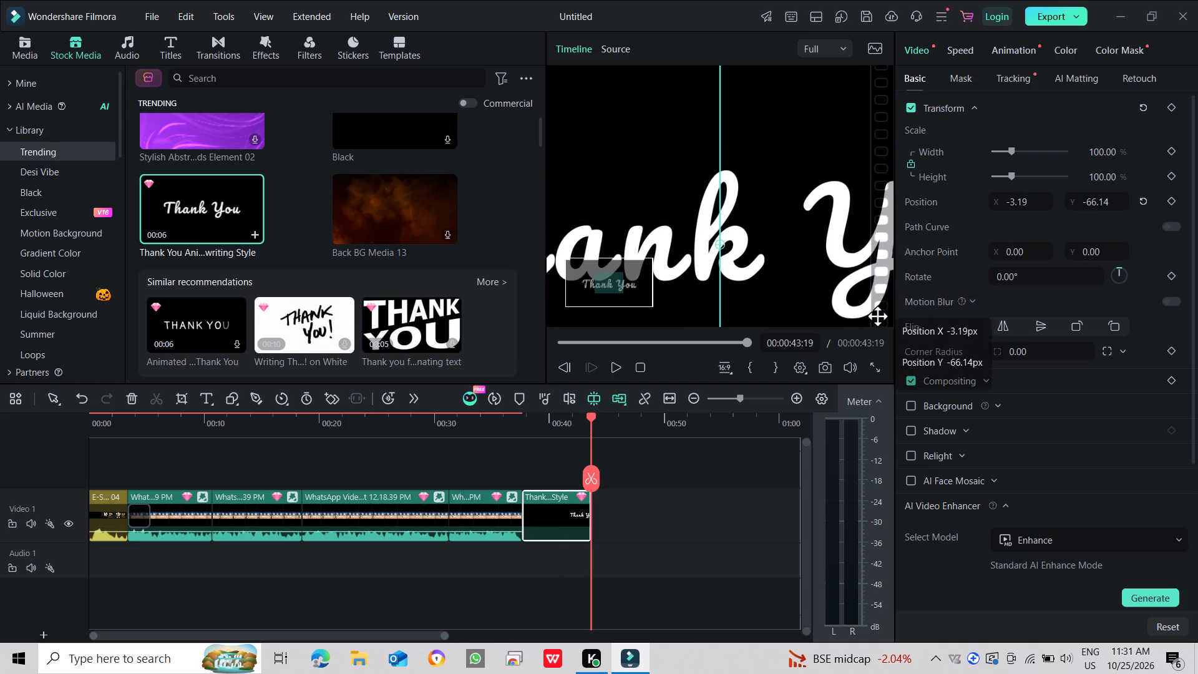
{"action": "left_click_drag", "start_coordinate": [877, 316], "coordinate": [857, 249]}
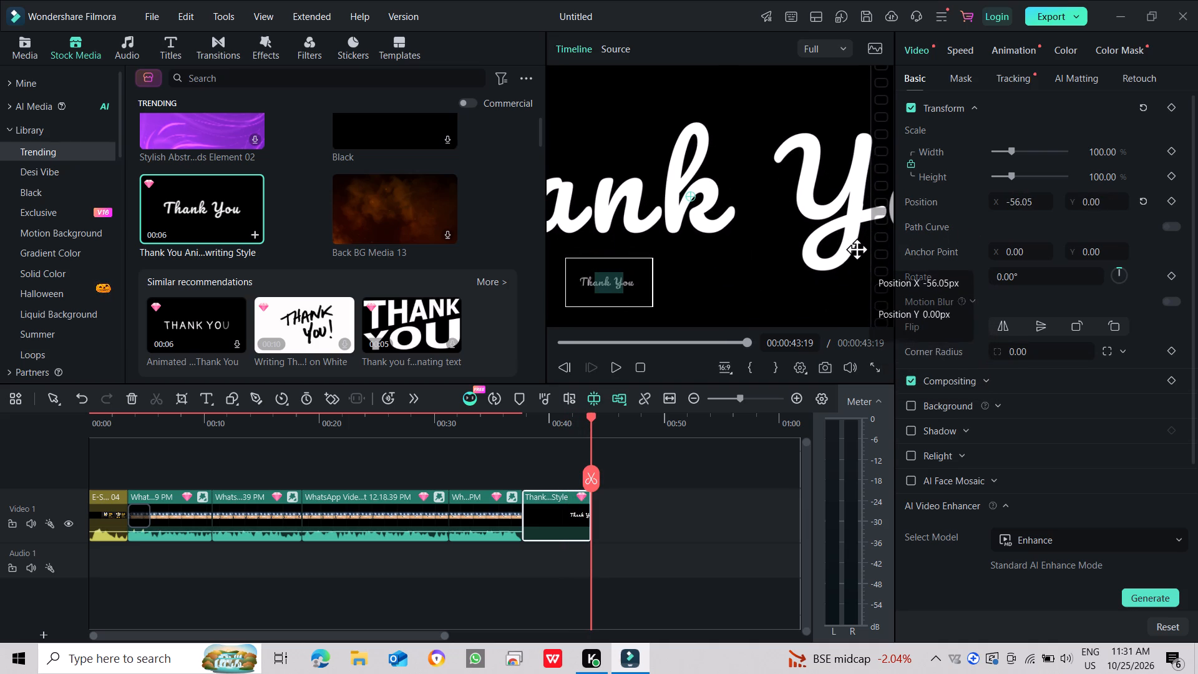
{"action": "left_click_drag", "start_coordinate": [857, 249], "coordinate": [867, 235]}
{"action": "scroll", "coordinate": [867, 237], "scroll_direction": "down", "scroll_amount": 1}
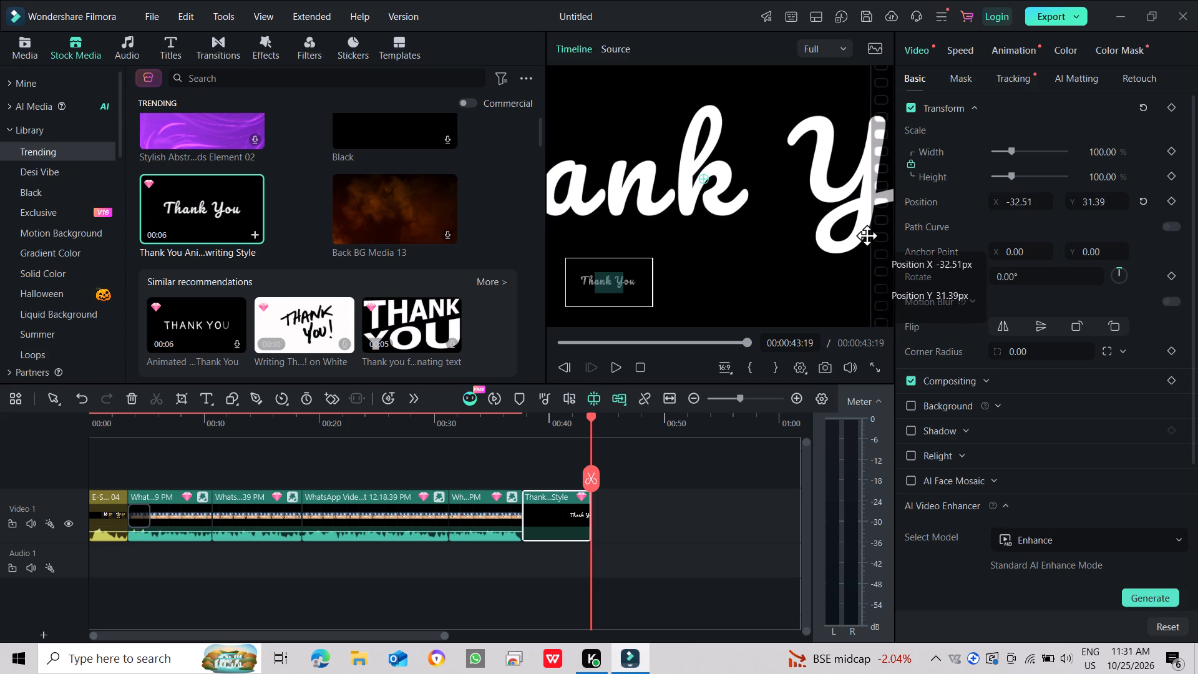
{"action": "left_click_drag", "start_coordinate": [867, 235], "coordinate": [847, 221]}
{"action": "scroll", "coordinate": [867, 235], "scroll_direction": "down", "scroll_amount": 11, "text": "ctrl"}
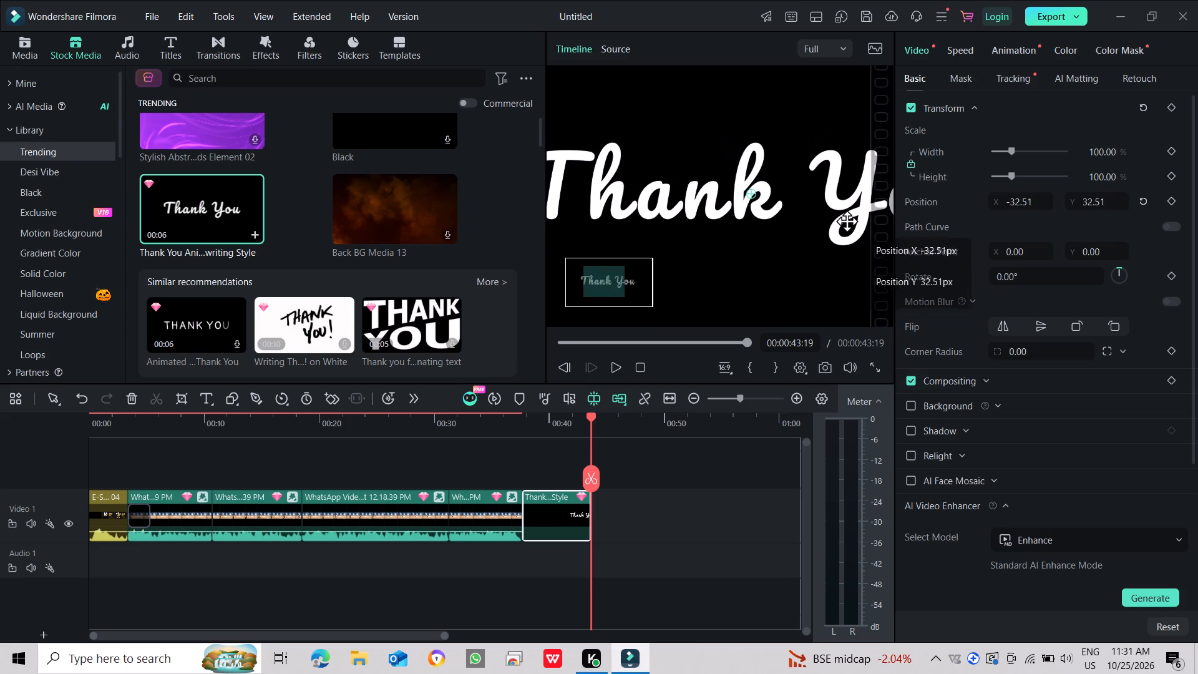
{"action": "left_click_drag", "start_coordinate": [847, 221], "coordinate": [771, 211]}
{"action": "scroll", "coordinate": [847, 221], "scroll_direction": "down", "scroll_amount": 4, "text": "ctrl"}
{"action": "left_click_drag", "start_coordinate": [776, 209], "coordinate": [762, 216]}
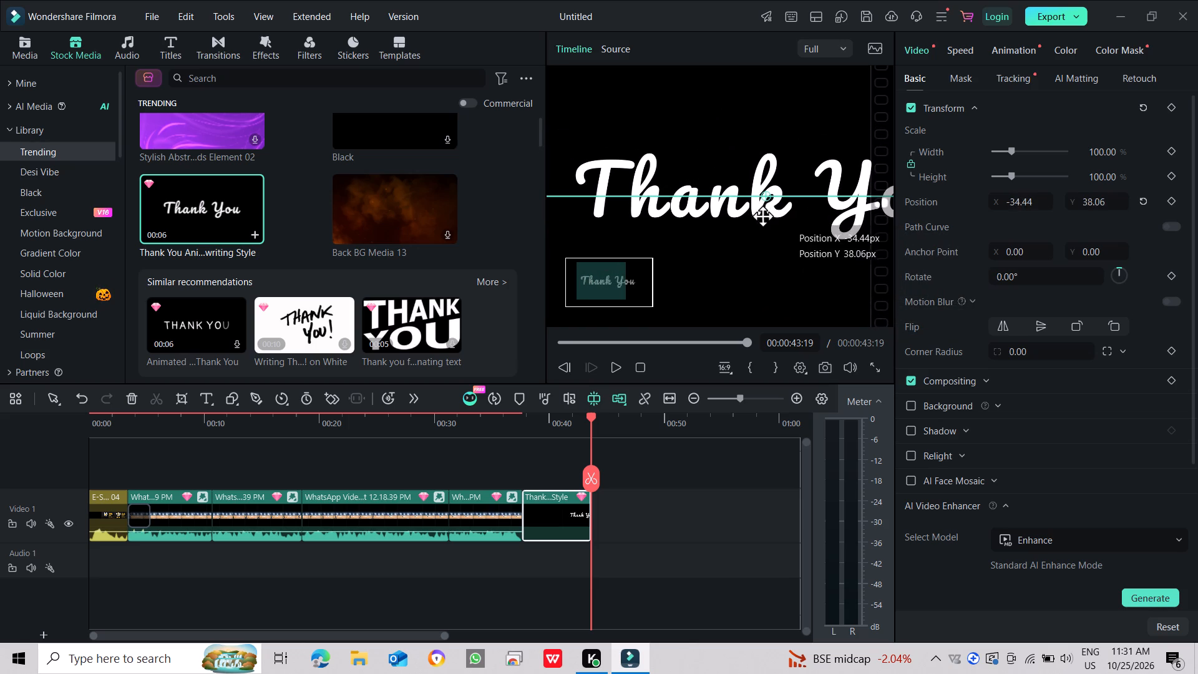
{"action": "left_click_drag", "start_coordinate": [762, 216], "coordinate": [743, 229]}
{"action": "scroll", "coordinate": [741, 228], "scroll_direction": "down", "scroll_amount": 2, "text": "ctrl"}
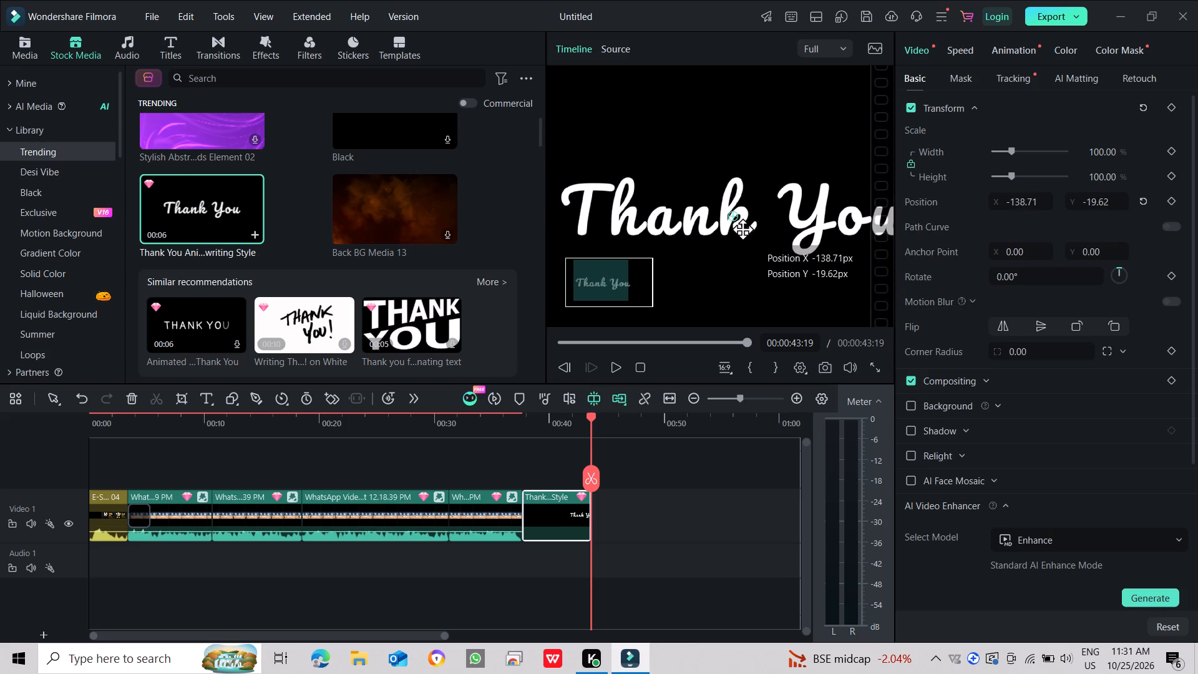
{"action": "left_click_drag", "start_coordinate": [743, 229], "coordinate": [731, 222]}
{"action": "scroll", "coordinate": [745, 232], "scroll_direction": "down", "scroll_amount": 3, "text": "ctrl"}
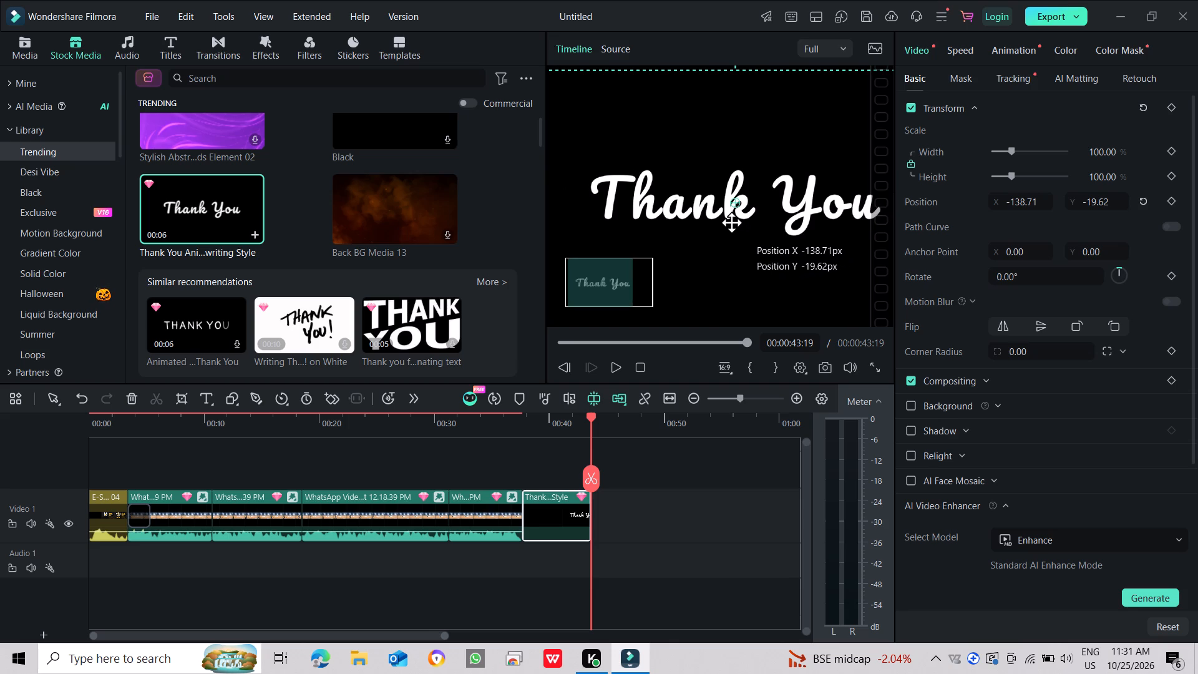
{"action": "left_click_drag", "start_coordinate": [731, 222], "coordinate": [706, 214]}
{"action": "left_click_drag", "start_coordinate": [704, 210], "coordinate": [701, 207]}
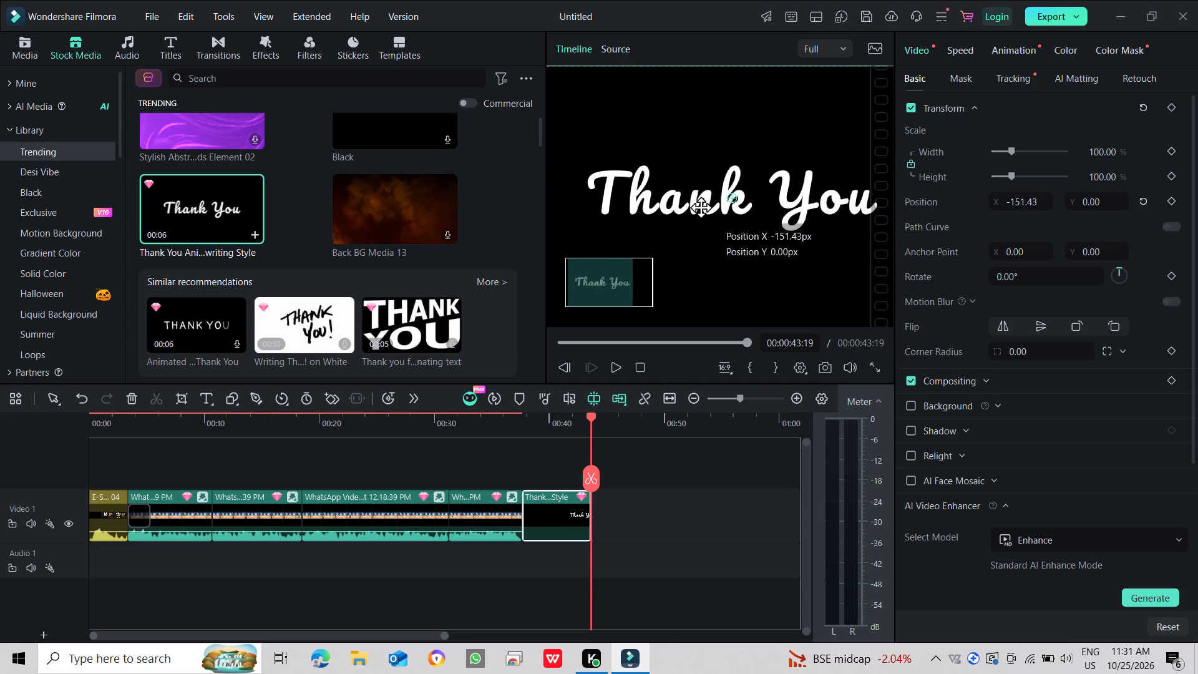
{"action": "left_click_drag", "start_coordinate": [701, 207], "coordinate": [683, 206]}
{"action": "left_click", "coordinate": [711, 250]}
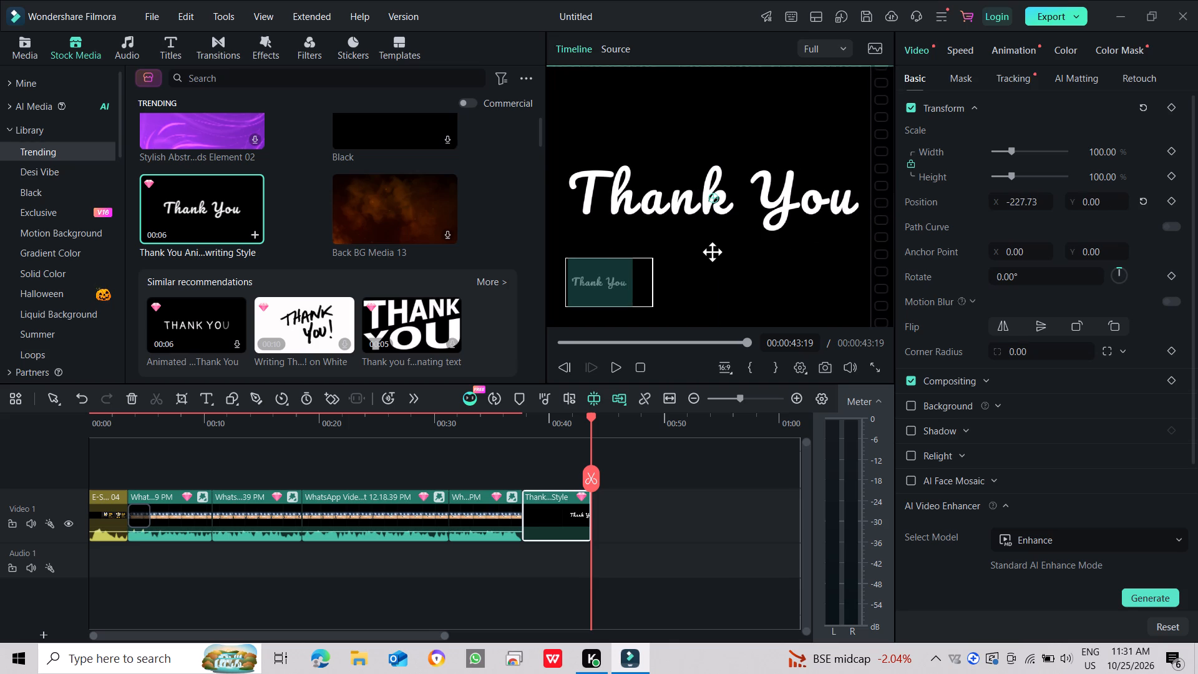
Play the whole edited video back from the beginning.
{"action": "left_click", "coordinate": [619, 367]}
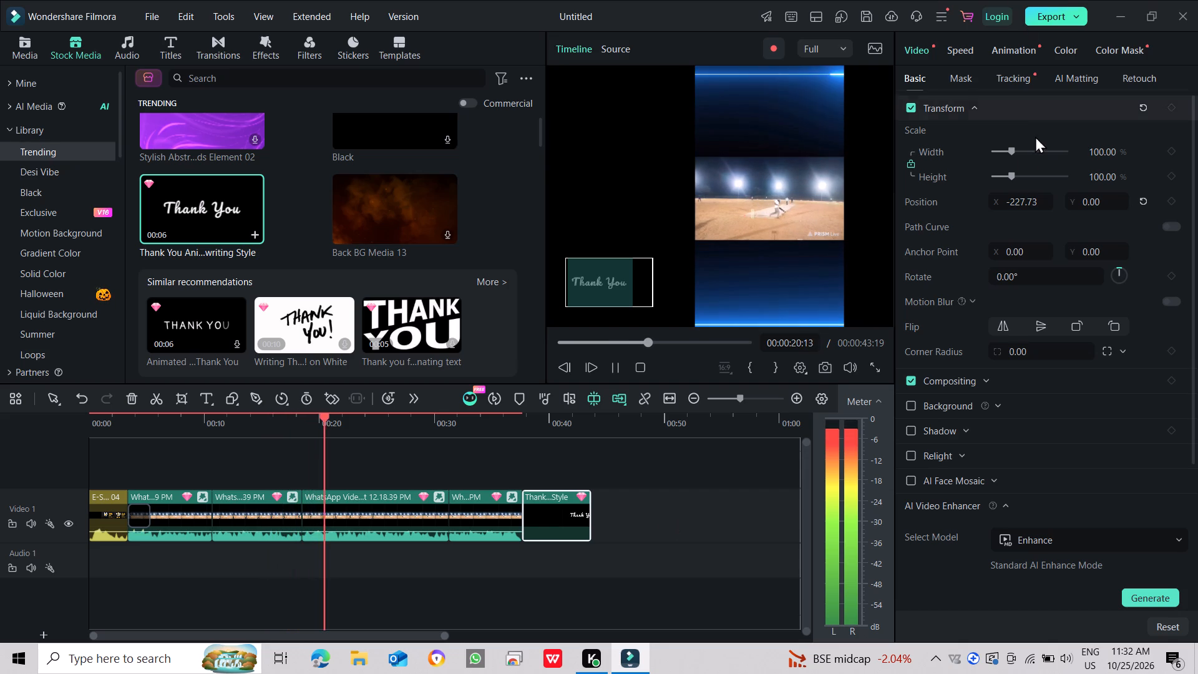
Set the Thank You clip's scale to 400% in width and height.
{"action": "left_click_drag", "start_coordinate": [1007, 147], "coordinate": [1019, 150]}
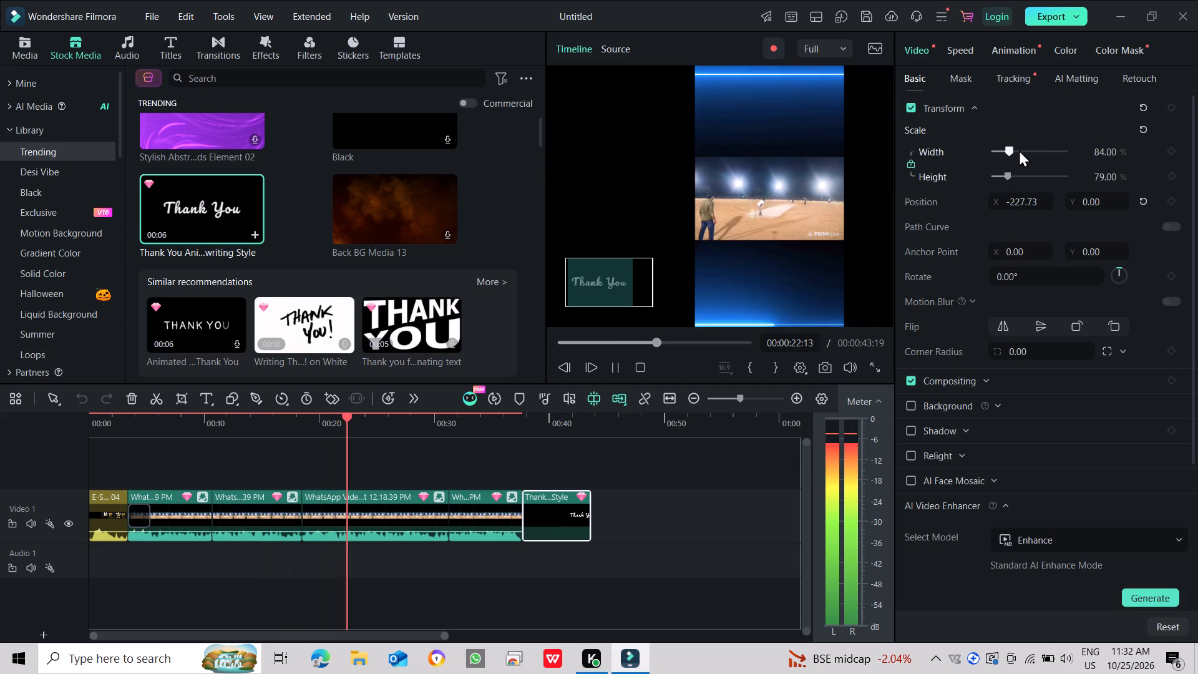
{"action": "left_click_drag", "start_coordinate": [1019, 150], "coordinate": [1081, 158]}
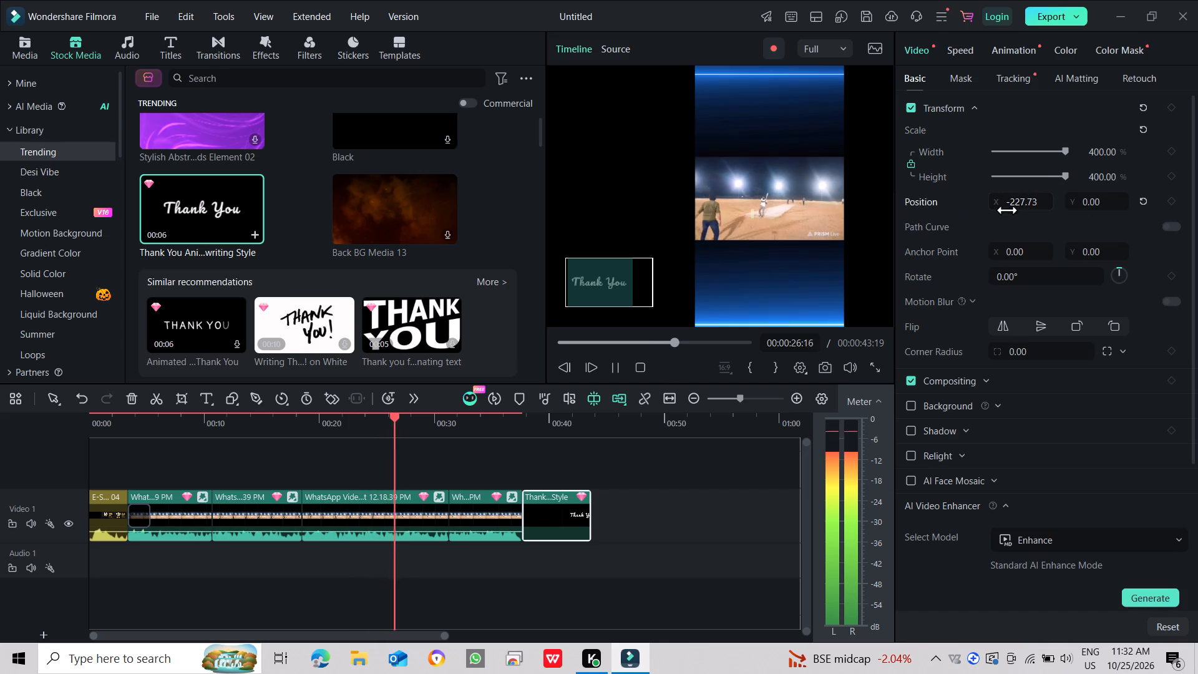